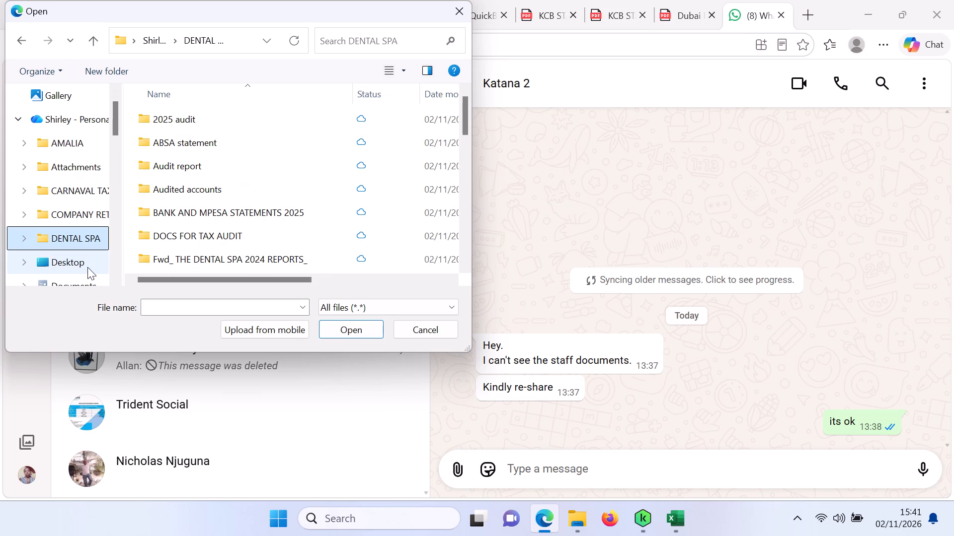
Check the DOCS FOR TAX AUDIT folder for files to attach, and return to the DENTAL SPA folder.
double_click(269, 234)
left_click(27, 41)
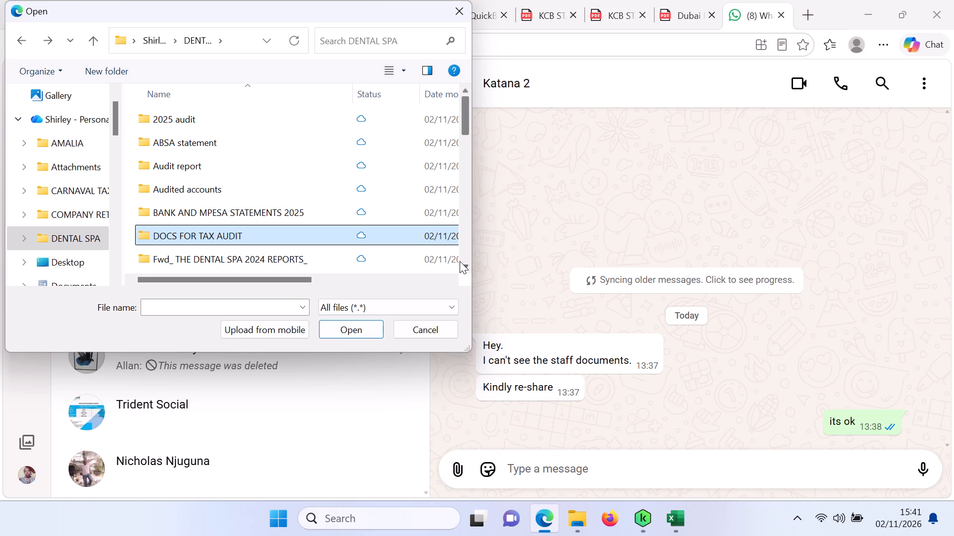
Look through the PDFs in the tax audit attachments folder for files to attach, and go back to the DENTAL SPA folder.
triple_click(460, 261)
triple_click(460, 261)
triple_click(460, 261)
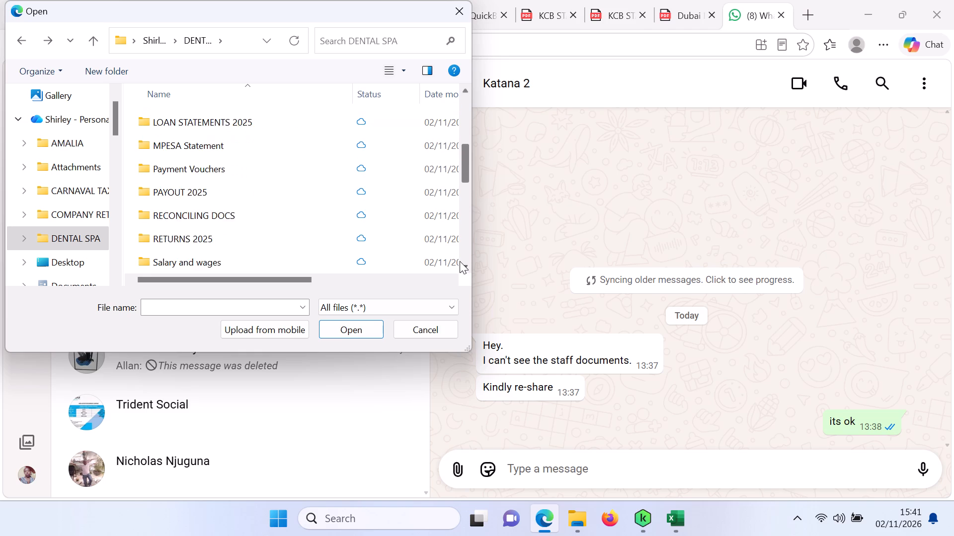
triple_click(460, 261)
left_click(460, 261)
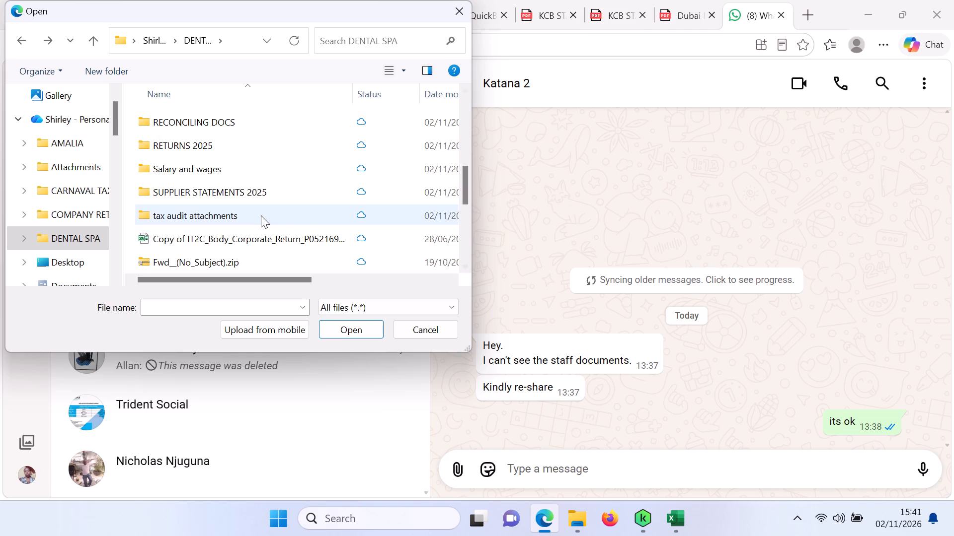
double_click(261, 215)
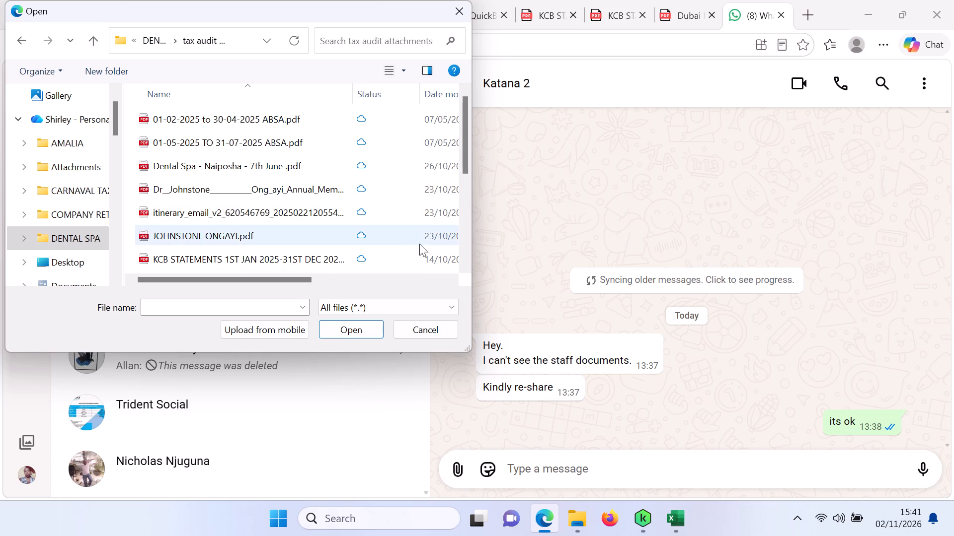
triple_click(462, 265)
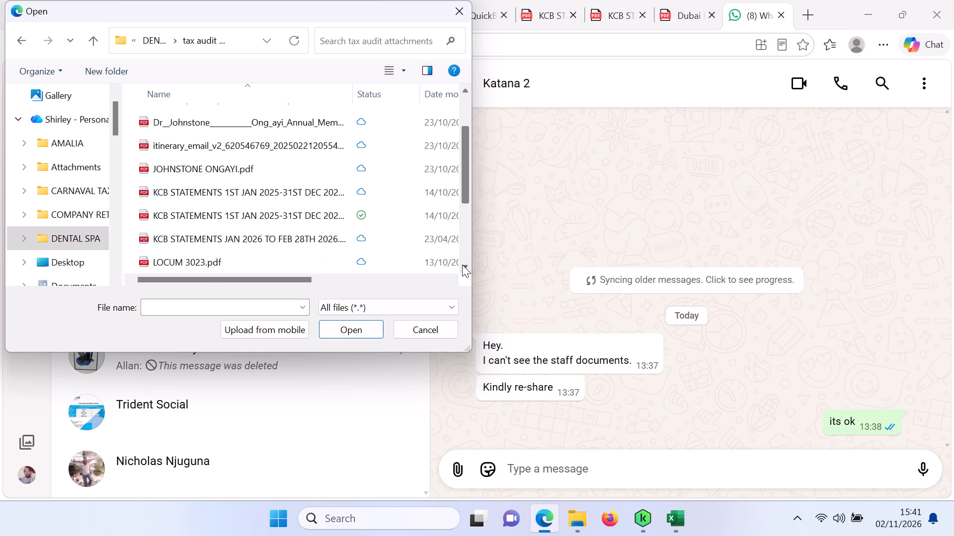
triple_click(462, 265)
triple_click(462, 265)
double_click(462, 265)
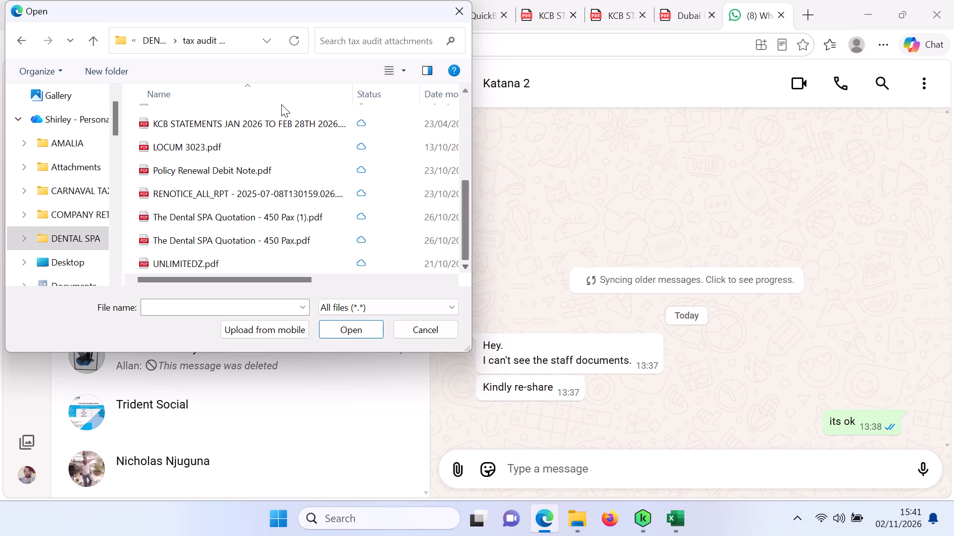
left_click(20, 41)
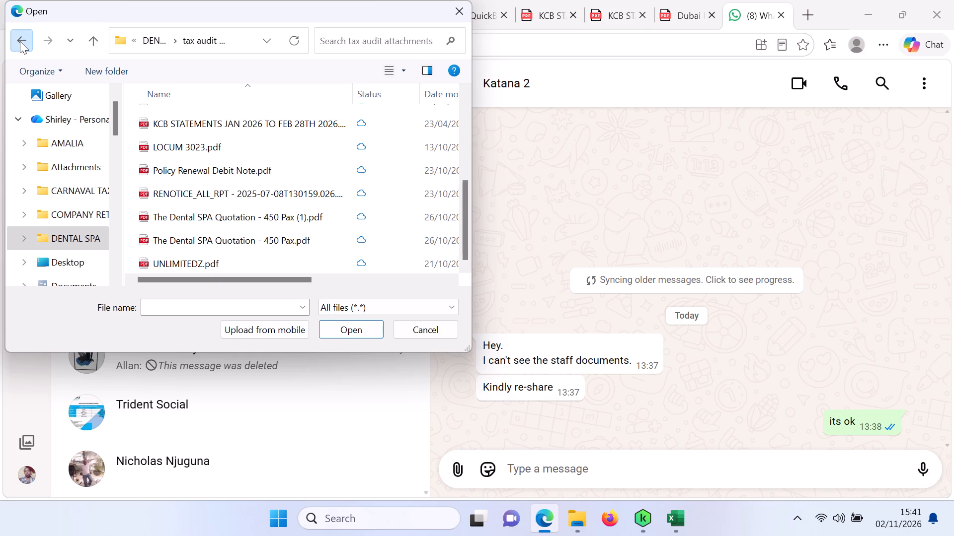
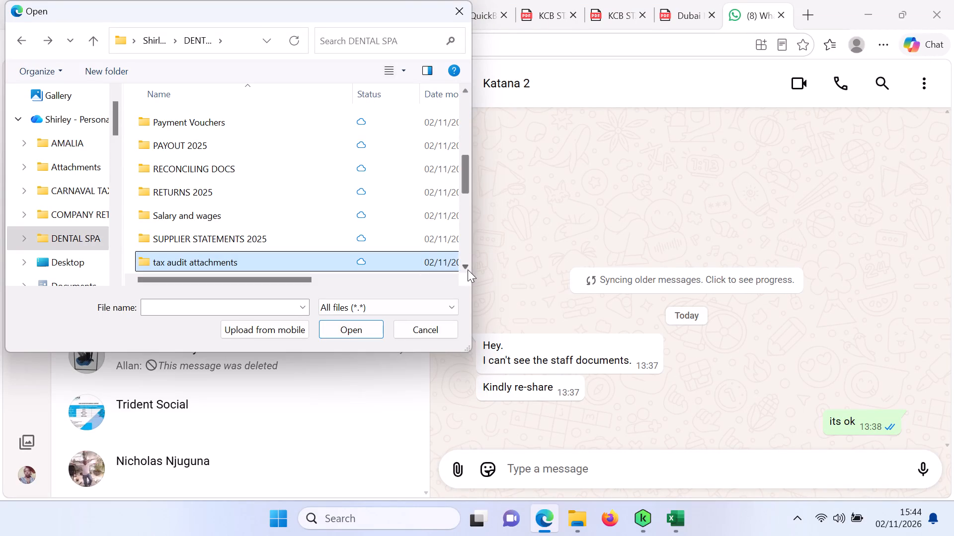
Look through the folders and files in the DENTAL SPA folder for the documents to attach.
triple_click(468, 269)
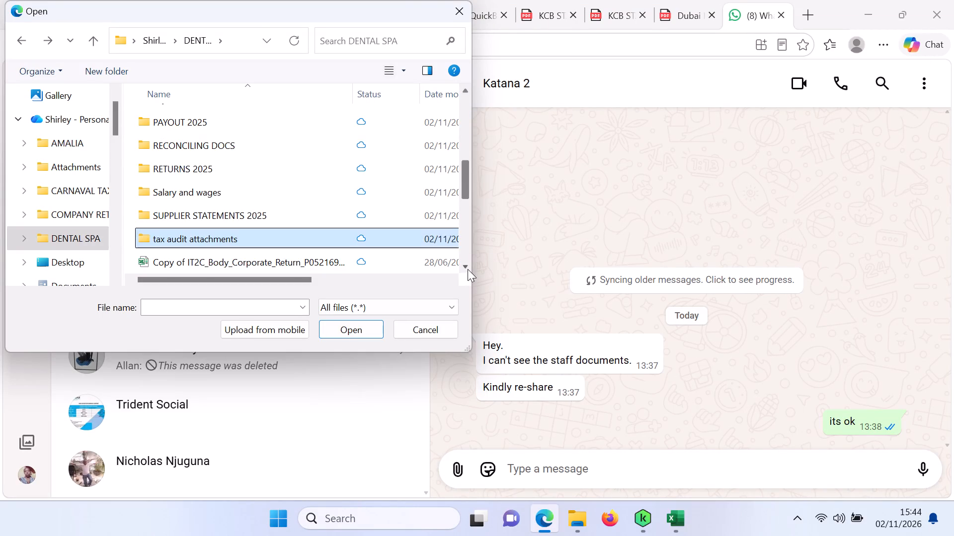
triple_click(468, 269)
triple_click(468, 269)
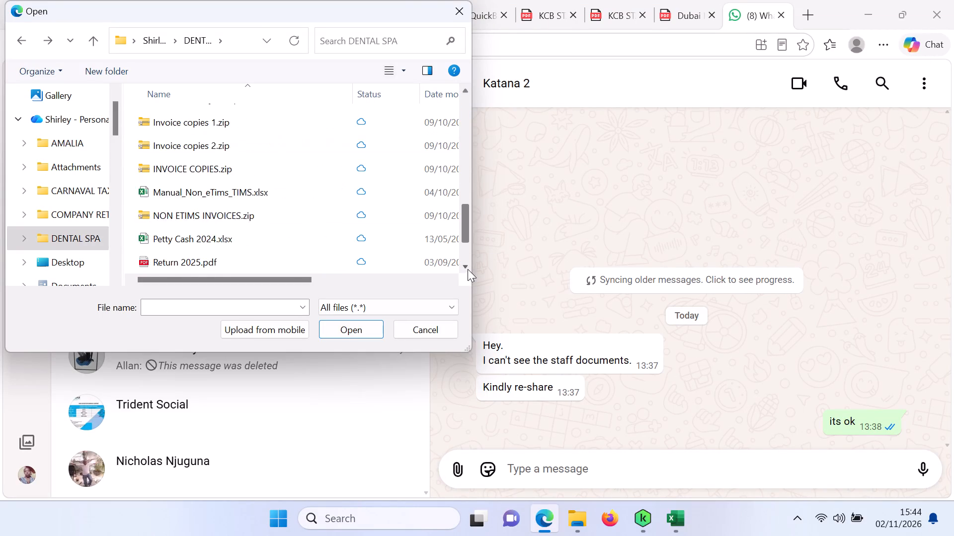
triple_click(468, 269)
triple_click(468, 269)
left_click(468, 269)
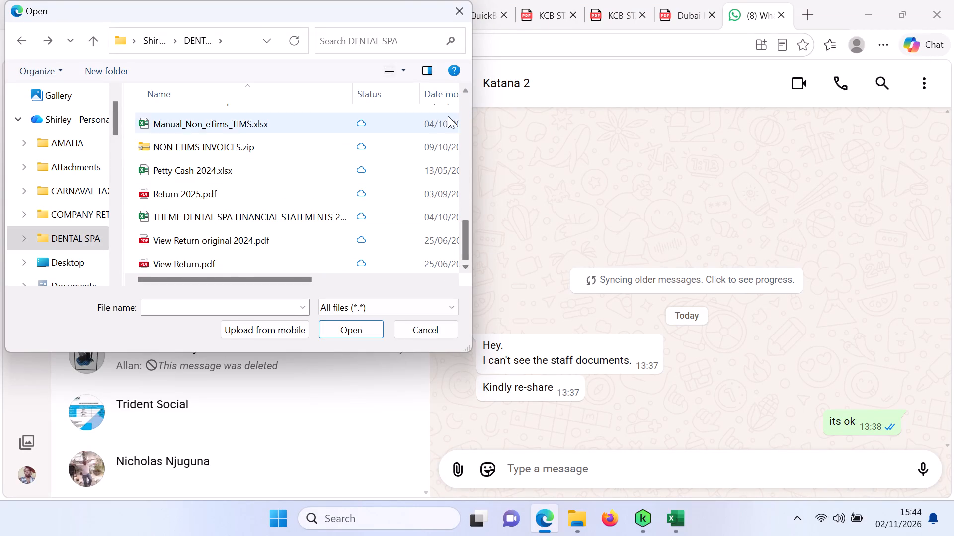
triple_click(465, 90)
triple_click(465, 90)
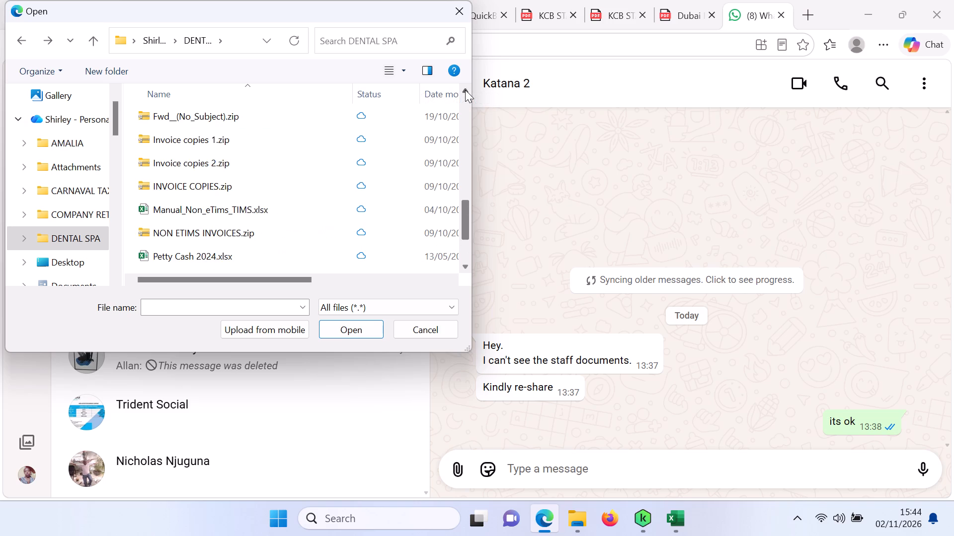
triple_click(465, 90)
triple_click(465, 90)
triple_click(465, 90)
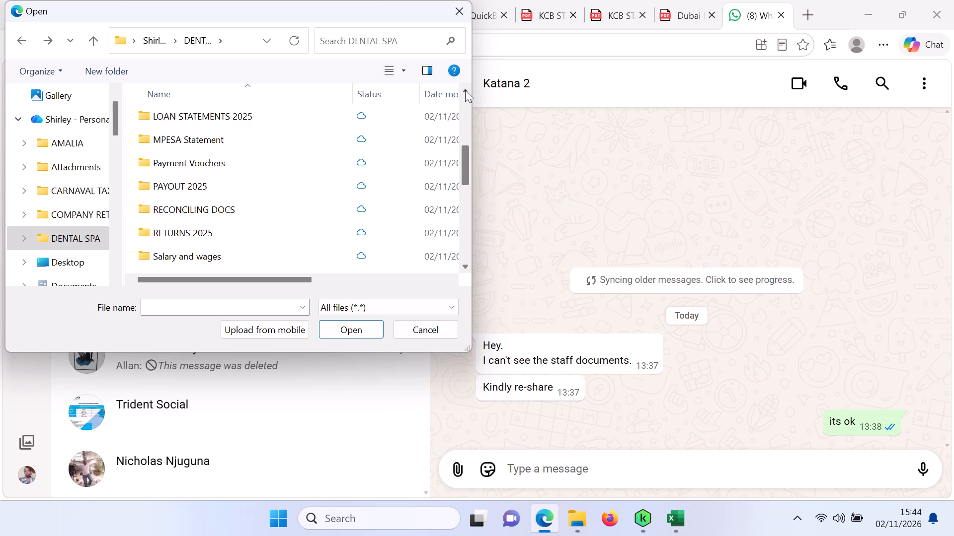
triple_click(465, 90)
triple_click(465, 90)
left_click(465, 90)
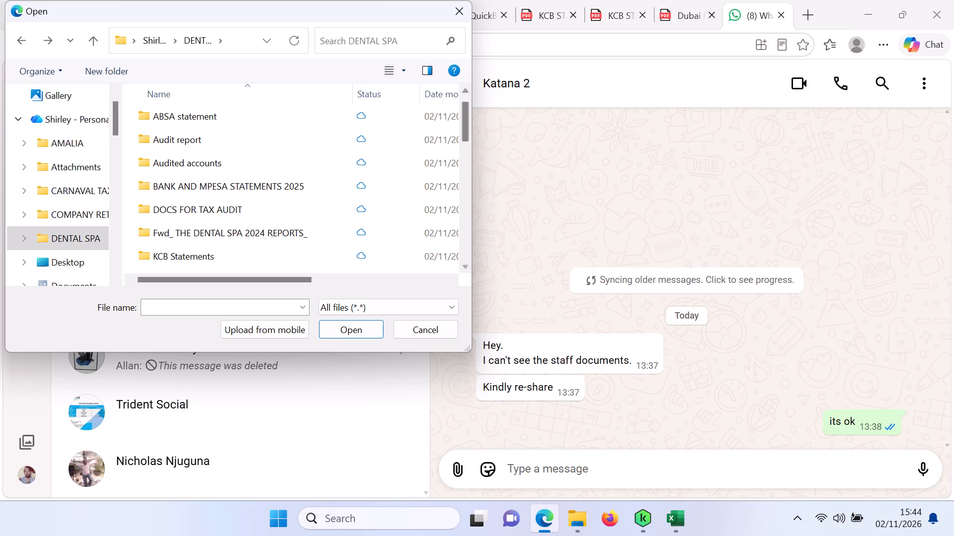
Search the DENTAL SPA folder for "paym".
left_click(375, 40)
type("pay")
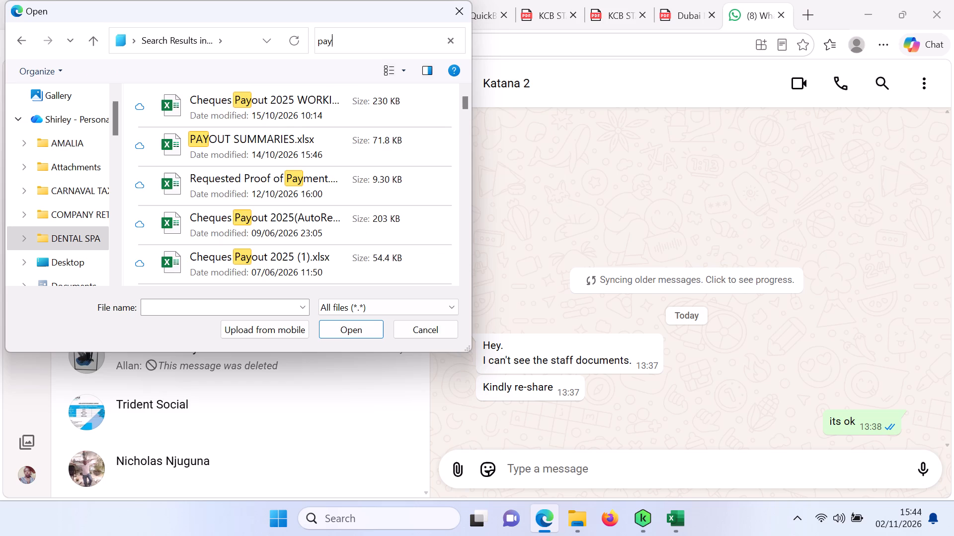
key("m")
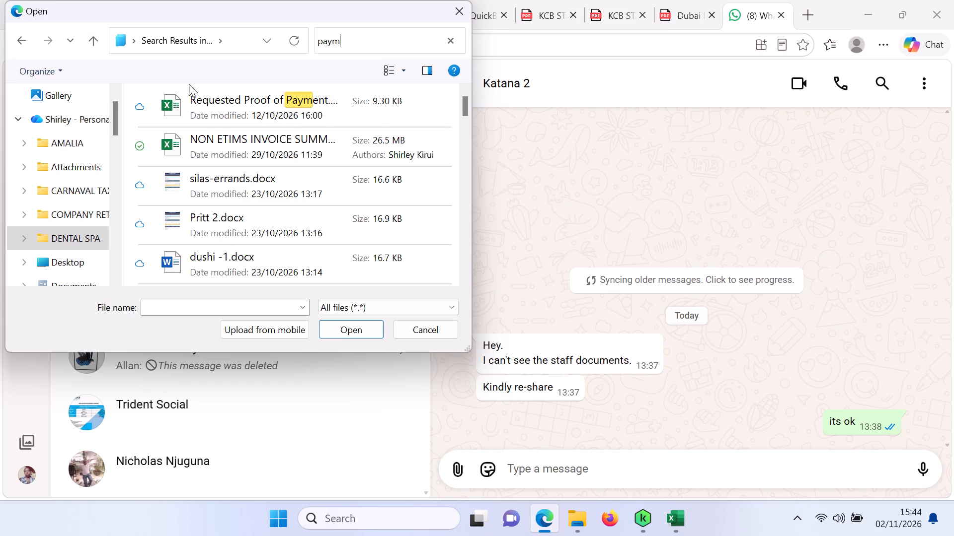
Leave the file search results and open the Payment Vouchers folder inside the DENTAL SPA folder.
left_click(11, 34)
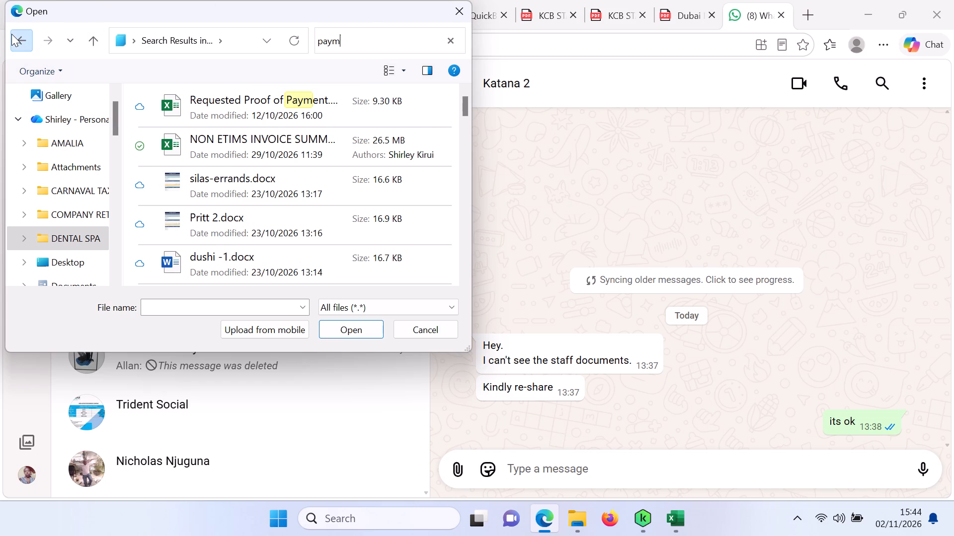
double_click(223, 125)
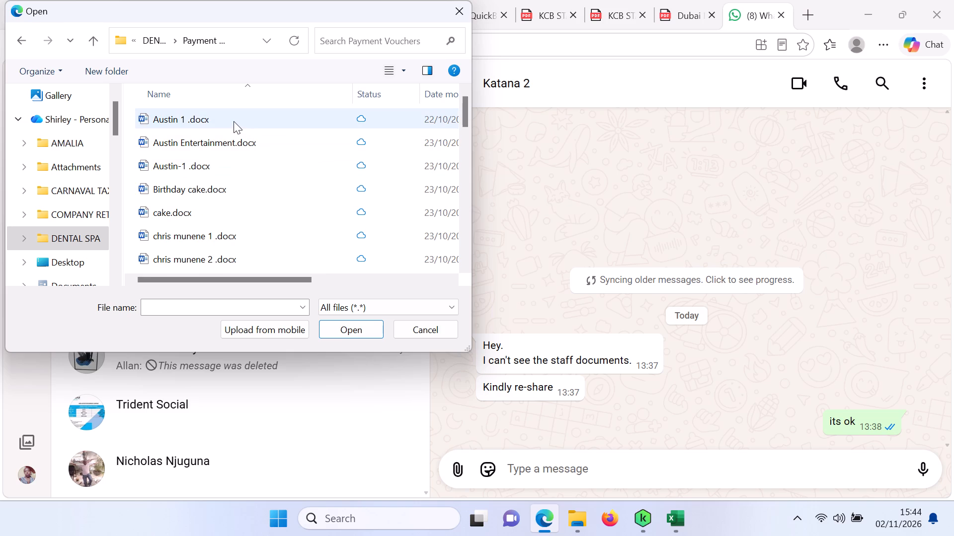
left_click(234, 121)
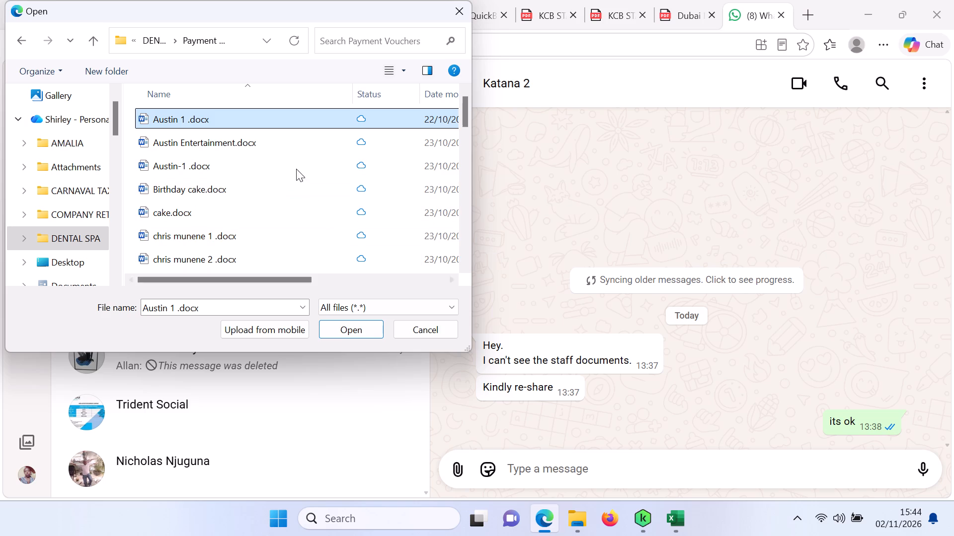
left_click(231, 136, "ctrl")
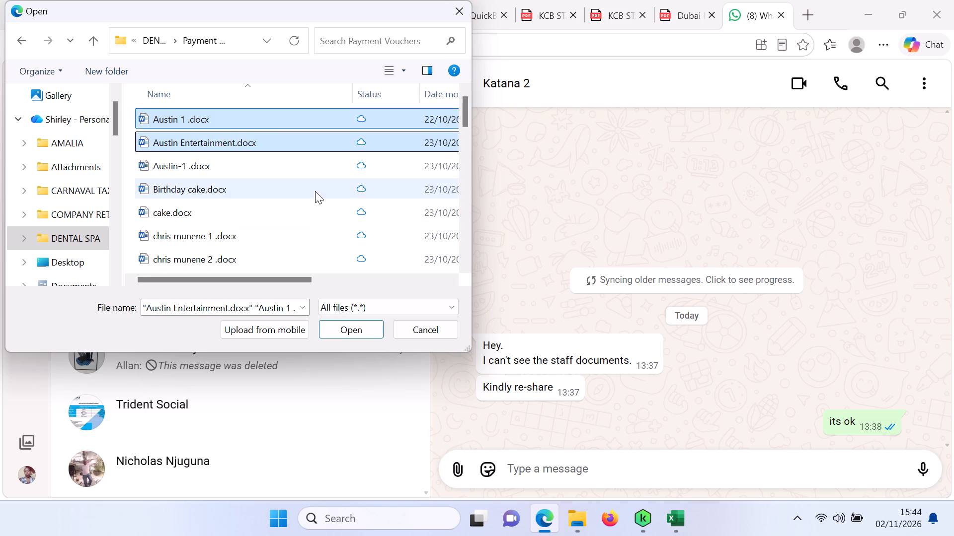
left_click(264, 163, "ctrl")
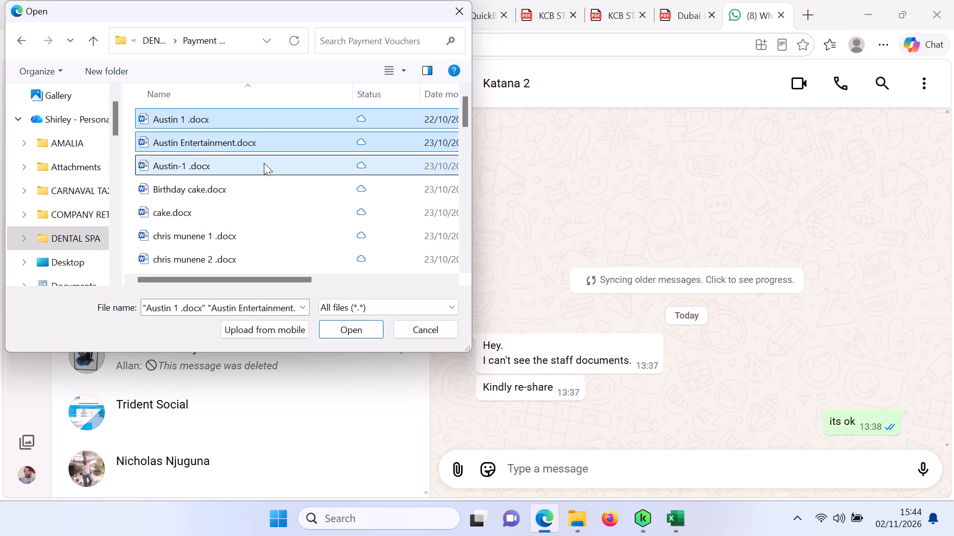
Sort the files in the Payment Vouchers folder by date modified, newest first.
left_click(451, 281, "ctrl")
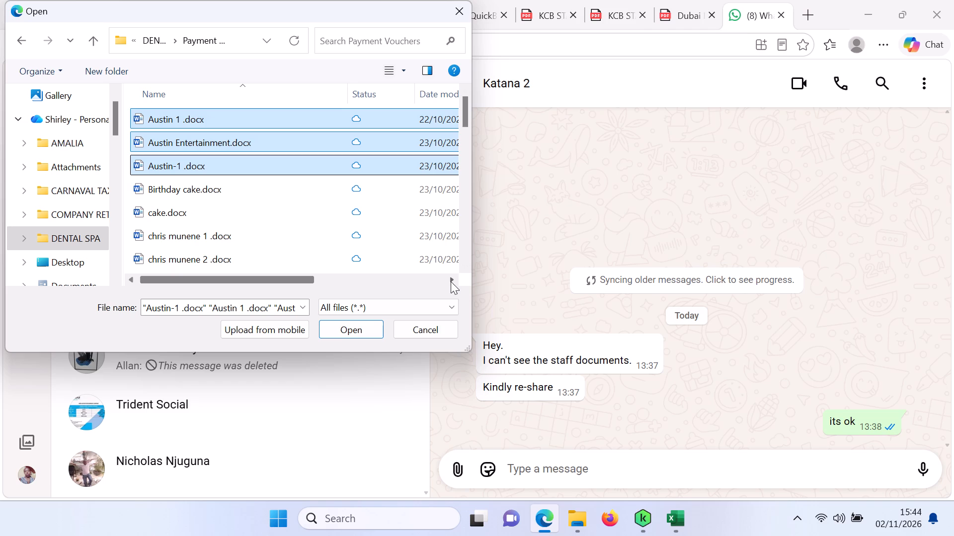
triple_click(451, 281, "ctrl")
triple_click(451, 281, "ctrl")
left_click(451, 281, "ctrl")
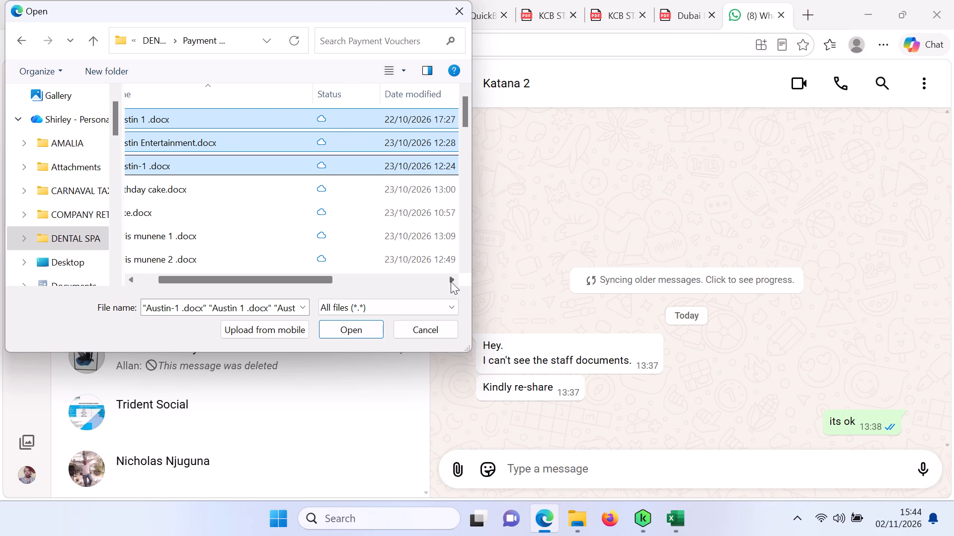
left_click(414, 92)
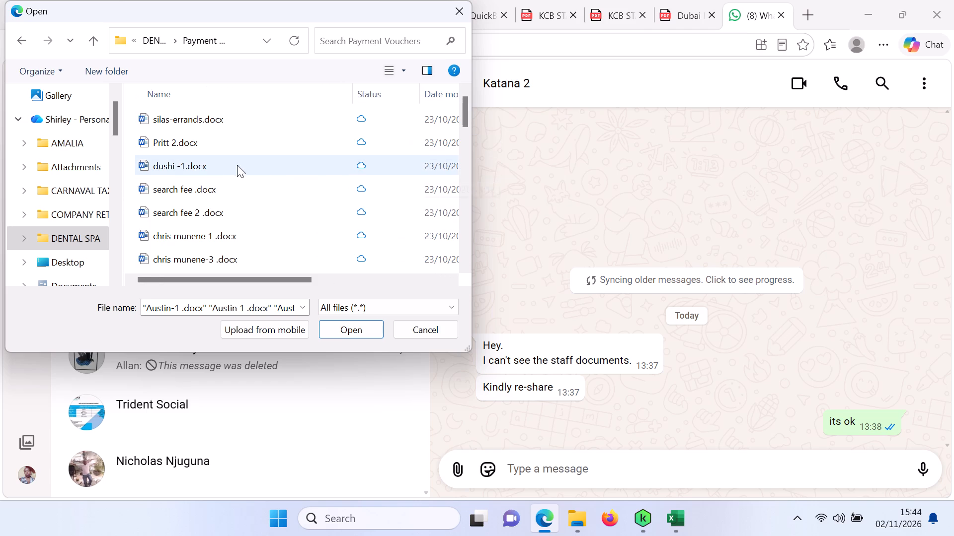
Select the seven most recently modified vouchers together, starting with silas-errands.docx and ending with the one just above Notorization .docx.
left_click(202, 118)
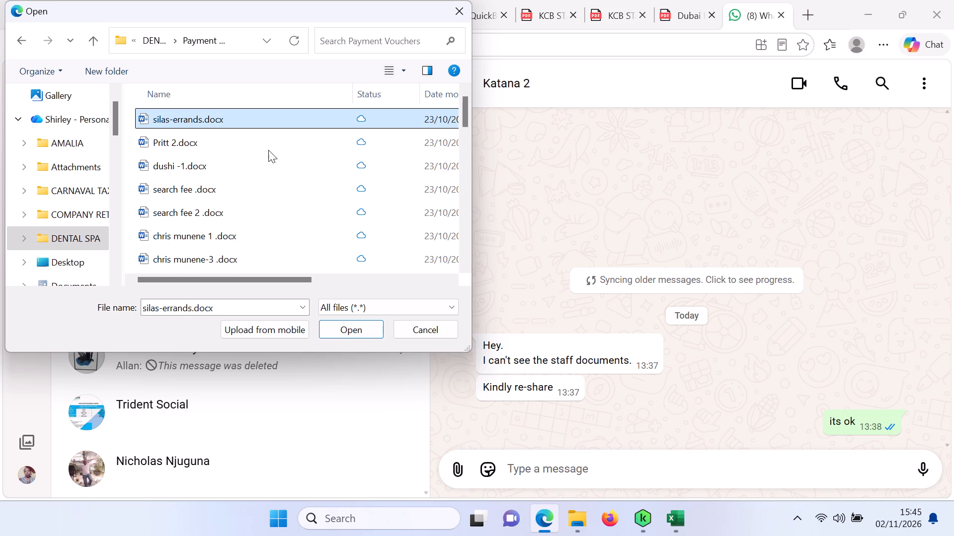
left_click(198, 145, "ctrl")
left_click(191, 165, "ctrl")
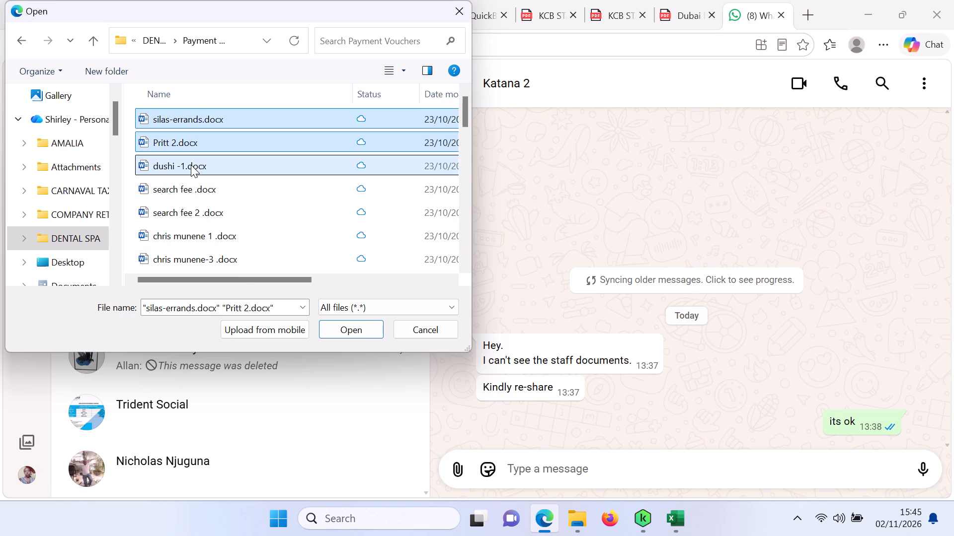
left_click(189, 188, "ctrl")
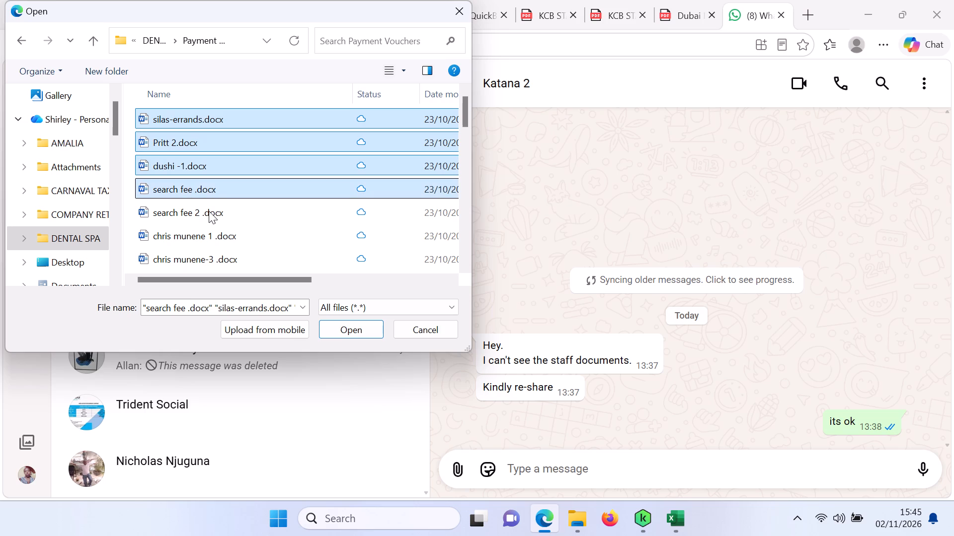
left_click(209, 211, "ctrl")
left_click(210, 238, "ctrl")
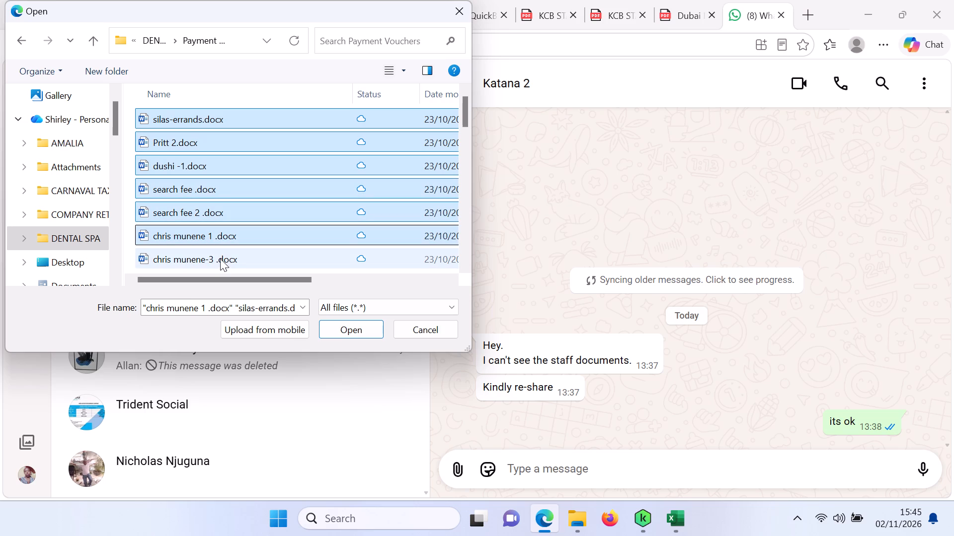
left_click(220, 259, "ctrl")
Add Notorization .docx, Clinton-1.docx, Clinton 1.docx and Dushi 1.docx to the selected vouchers.
triple_click(466, 270, "ctrl")
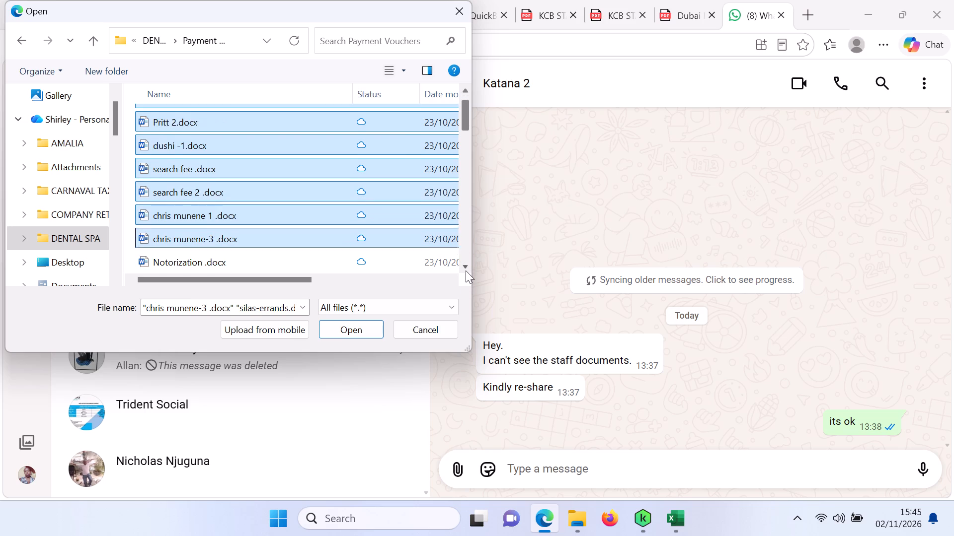
left_click(466, 270, "ctrl")
left_click(250, 196, "ctrl")
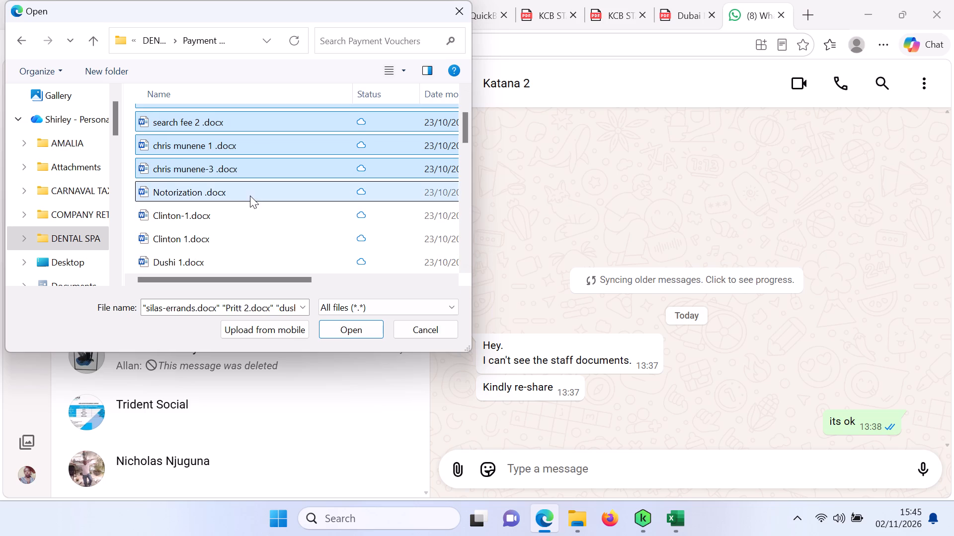
left_click(235, 208, "ctrl")
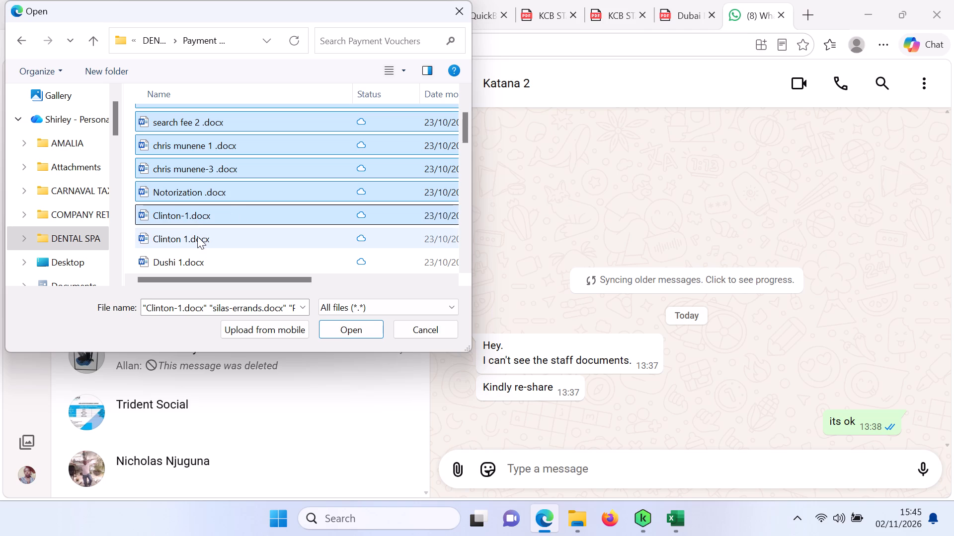
left_click(197, 236, "ctrl")
left_click(250, 260, "ctrl")
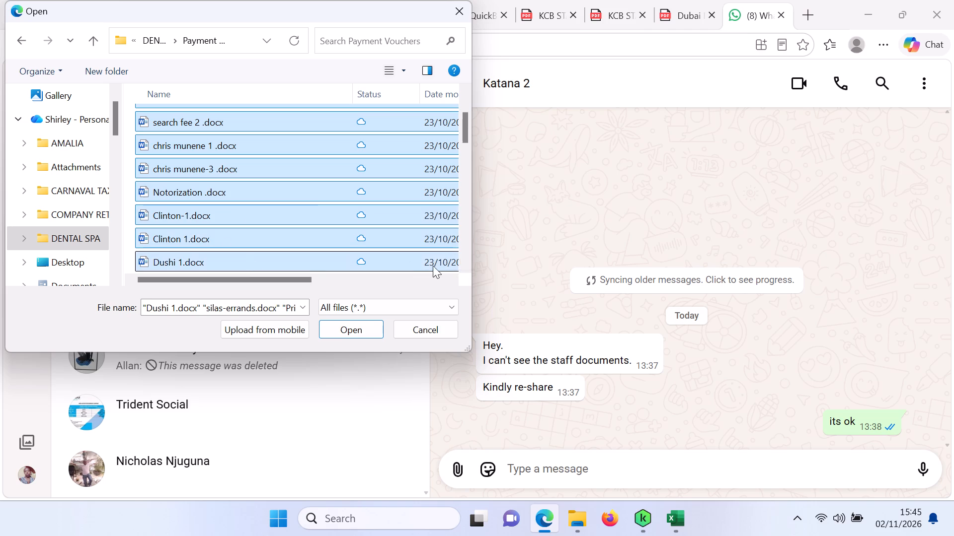
Add Birthday cake.docx, Pritt-1.docx and Wachira 1.docx to the selected vouchers.
triple_click(452, 281, "ctrl")
triple_click(452, 281, "ctrl")
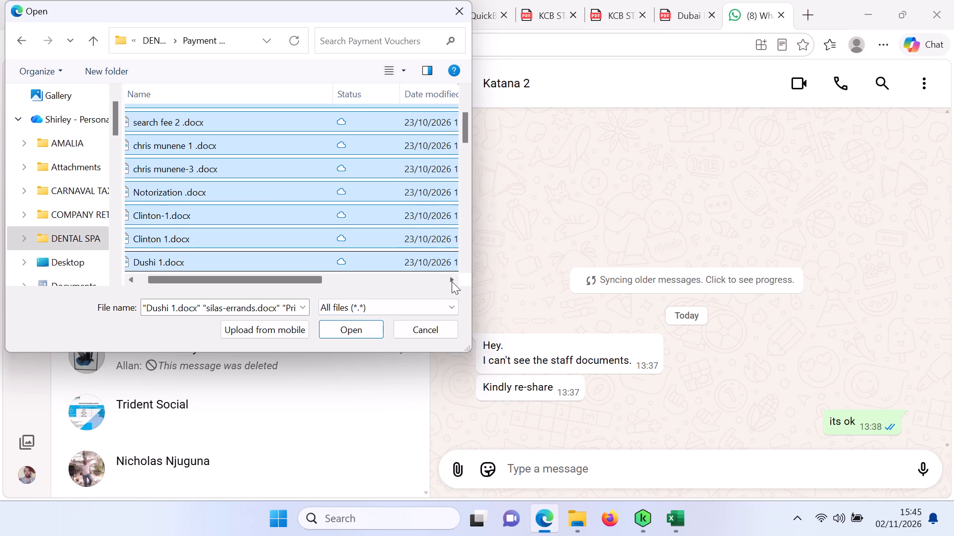
left_click(452, 281, "ctrl")
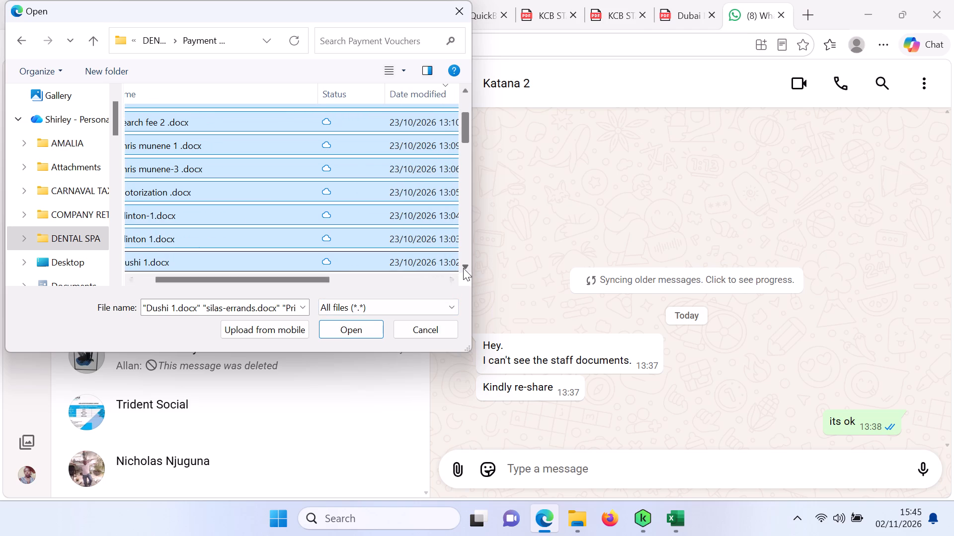
triple_click(463, 268, "ctrl")
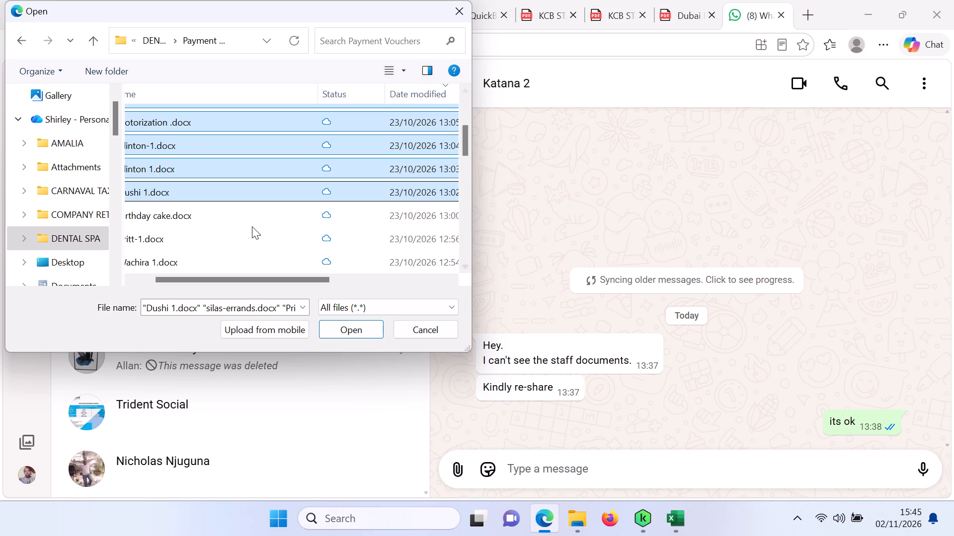
left_click(249, 218, "ctrl")
left_click(255, 229, "ctrl")
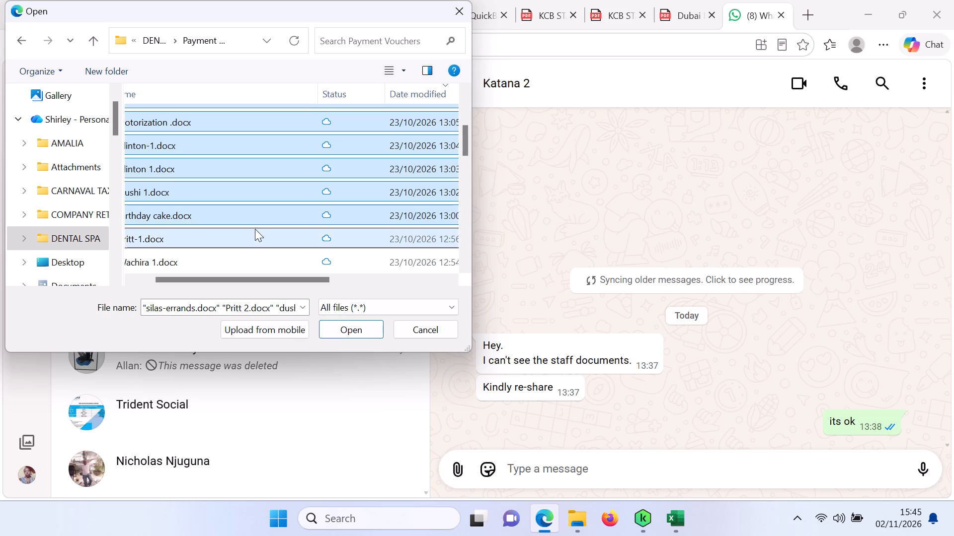
left_click(281, 255, "ctrl")
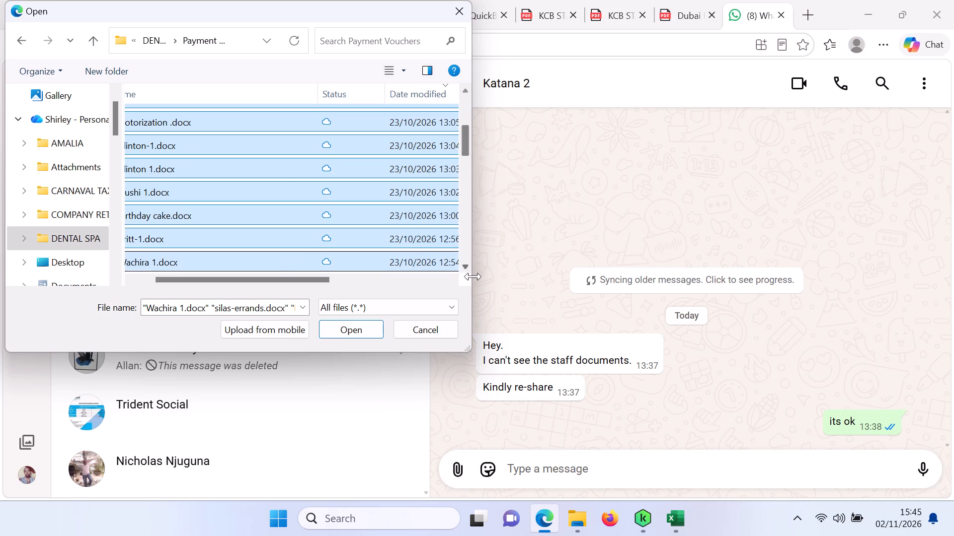
Add the three vouchers following Wachira 1.docx, ending with Wachira-2.docx, to the selection.
triple_click(465, 268, "ctrl")
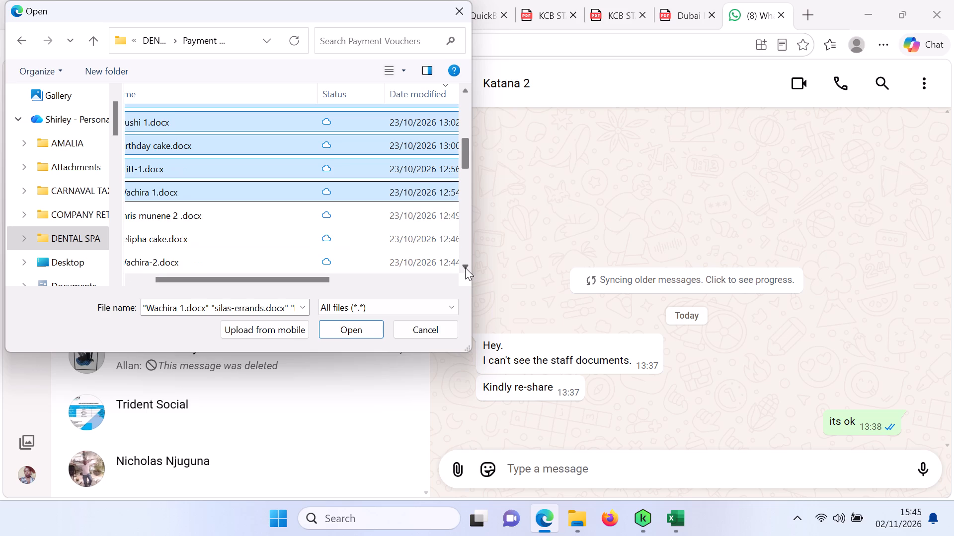
left_click(267, 207, "ctrl")
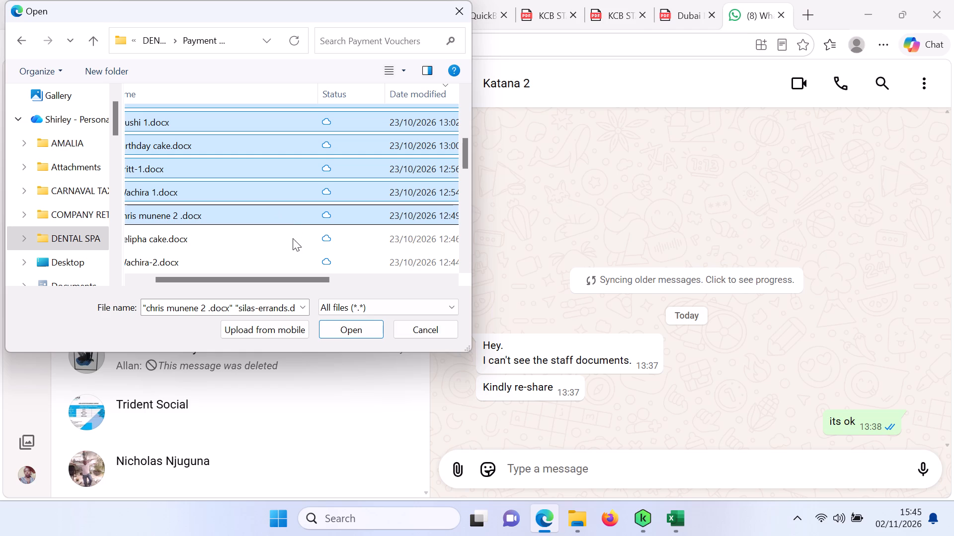
left_click(293, 238, "ctrl")
left_click(298, 257, "ctrl")
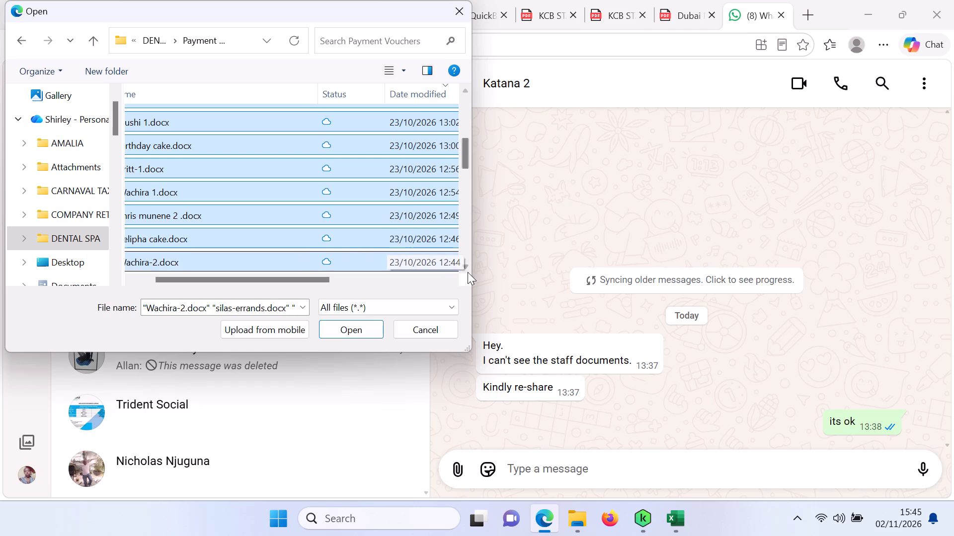
Continue adding the vouchers that follow Wachira-2.docx to the selection.
triple_click(466, 263, "ctrl")
left_click(466, 263, "ctrl")
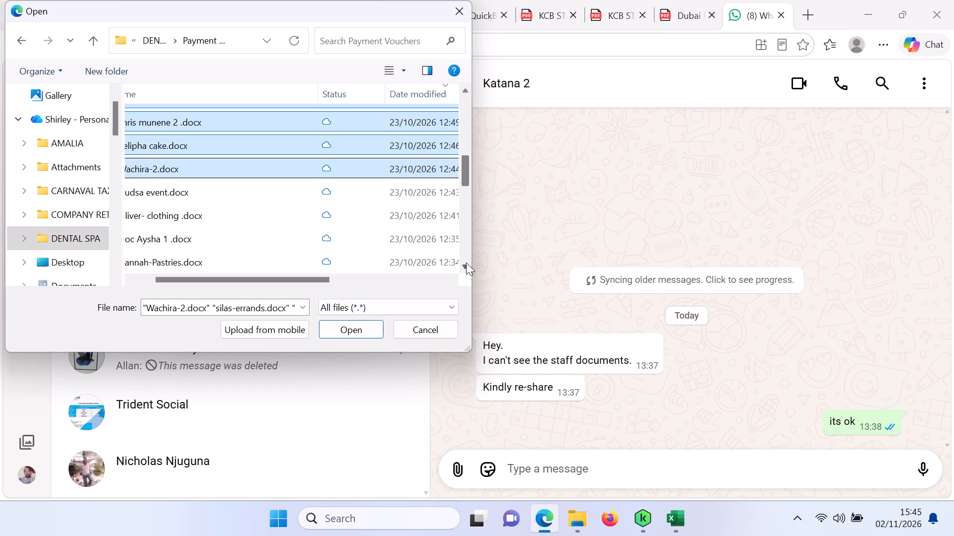
Add Nudsa event.docx, Oliver- clothing .docx, Doc Aysha 1 .docx and Hannah-Pastries.docx to the selected vouchers.
left_click(368, 188, "ctrl")
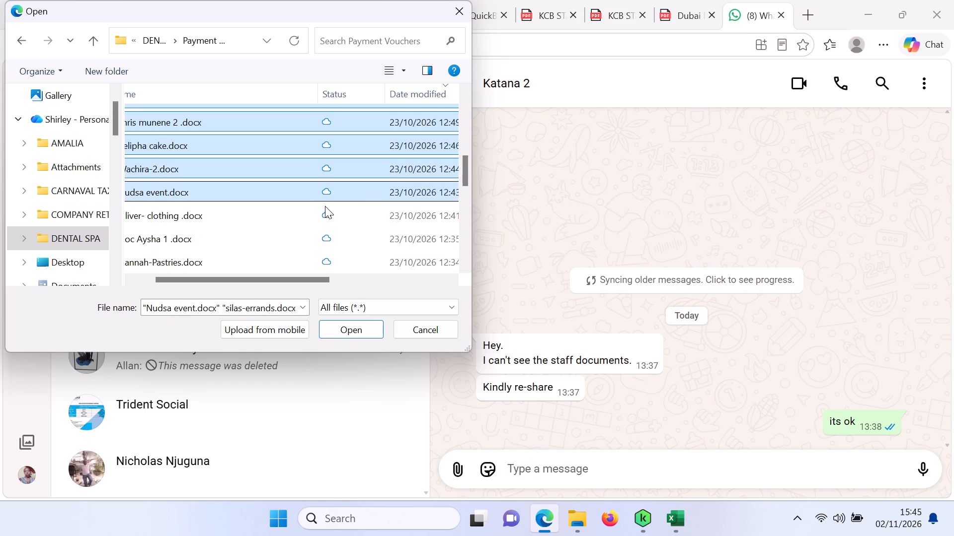
left_click(325, 206, "ctrl")
left_click(319, 233, "ctrl")
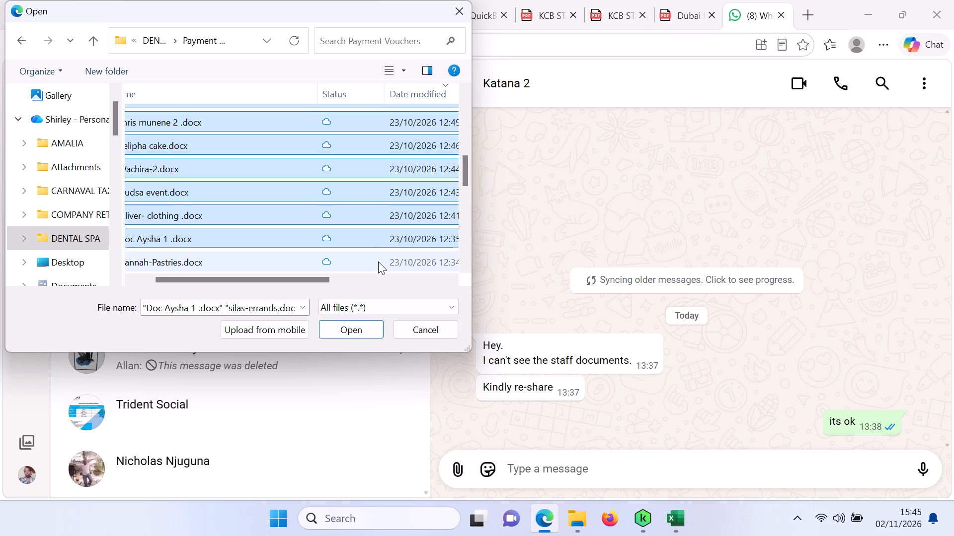
left_click(378, 262, "ctrl")
Add DR Aysha 1.docx, Wachira 2.docx, Austin Entertainment.docx and Austin-1 .docx to the selected vouchers.
triple_click(462, 264, "ctrl")
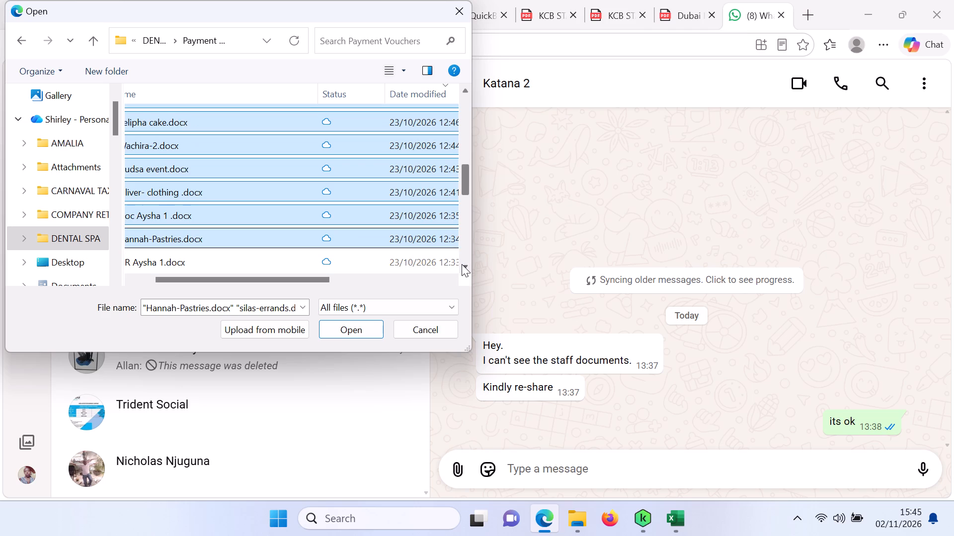
left_click(424, 223, "ctrl")
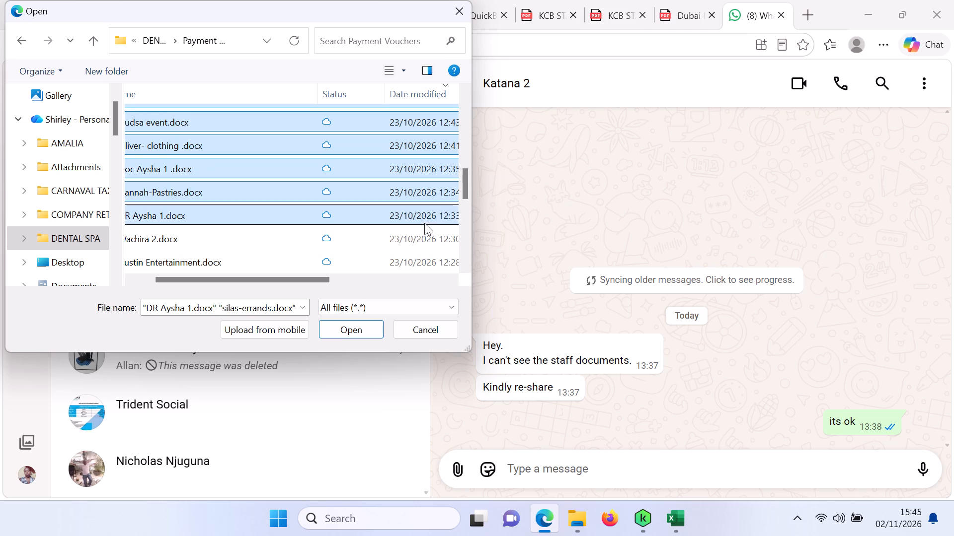
left_click(423, 237, "ctrl")
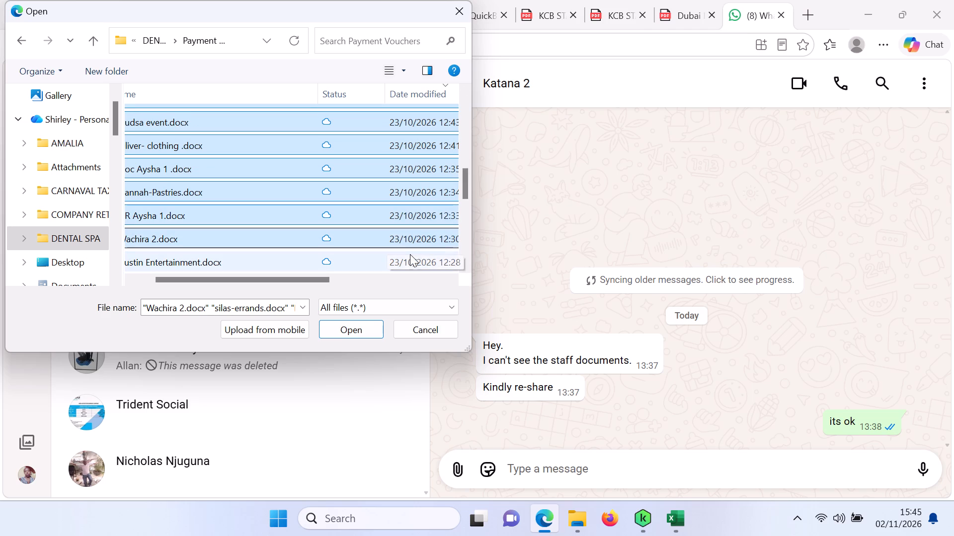
left_click(410, 258, "ctrl")
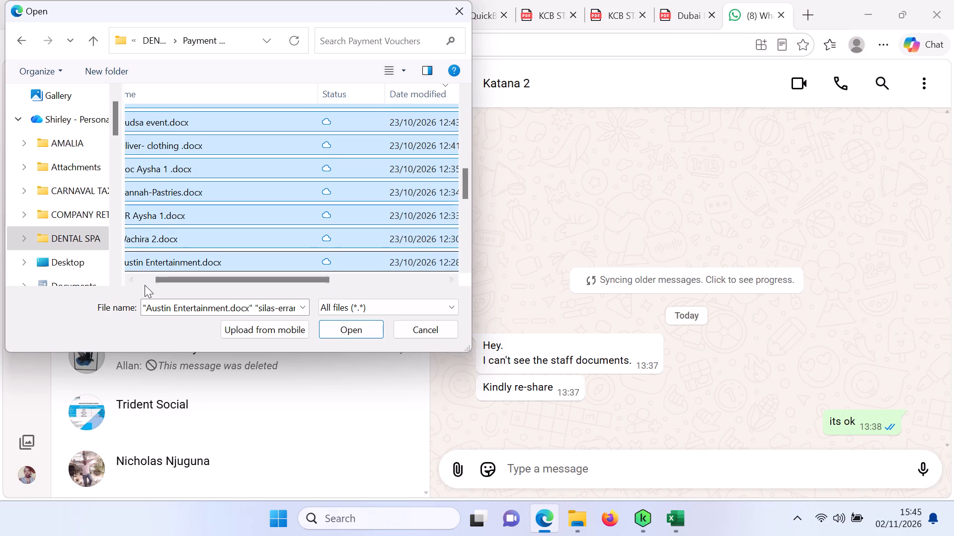
double_click(136, 282, "ctrl")
left_click(136, 282, "ctrl")
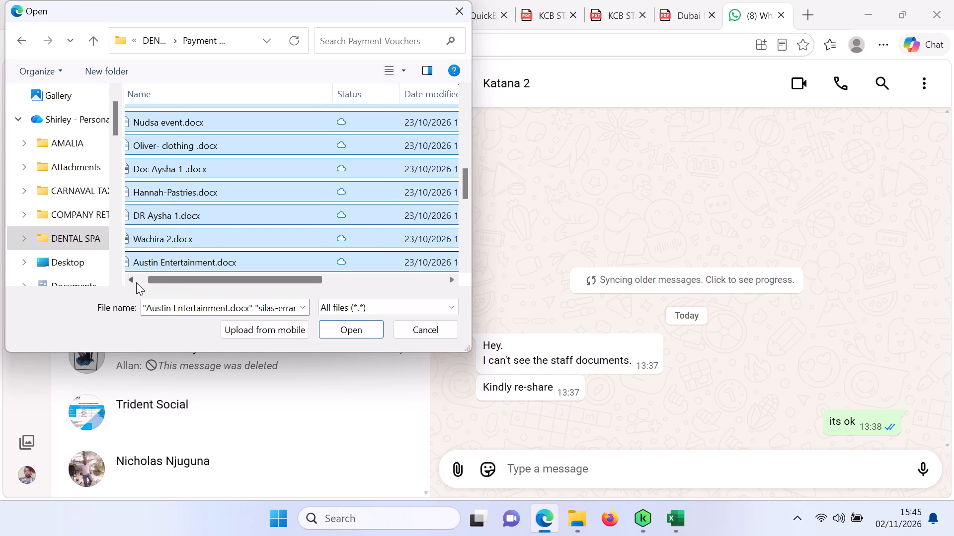
left_click(456, 279, "ctrl")
triple_click(456, 279, "ctrl")
left_click(456, 279, "ctrl")
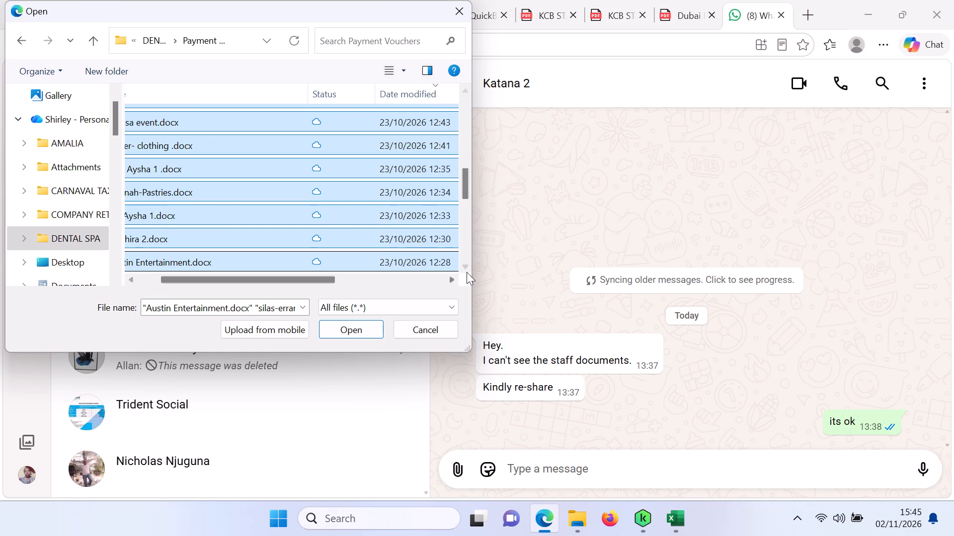
triple_click(465, 268, "ctrl")
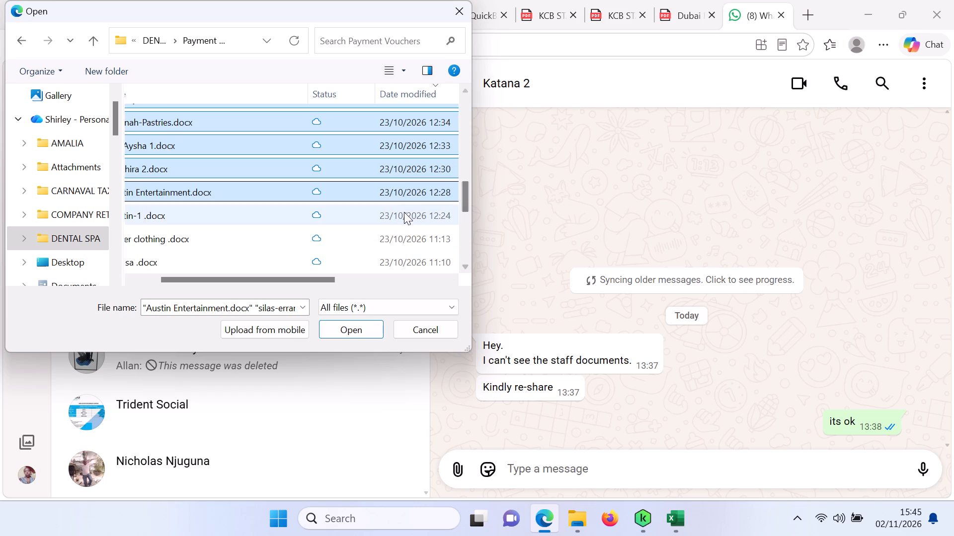
left_click(404, 213, "ctrl")
Check the file names and modification dates of the vouchers around Austin-1 .docx, where the selection ends.
triple_click(130, 280, "ctrl")
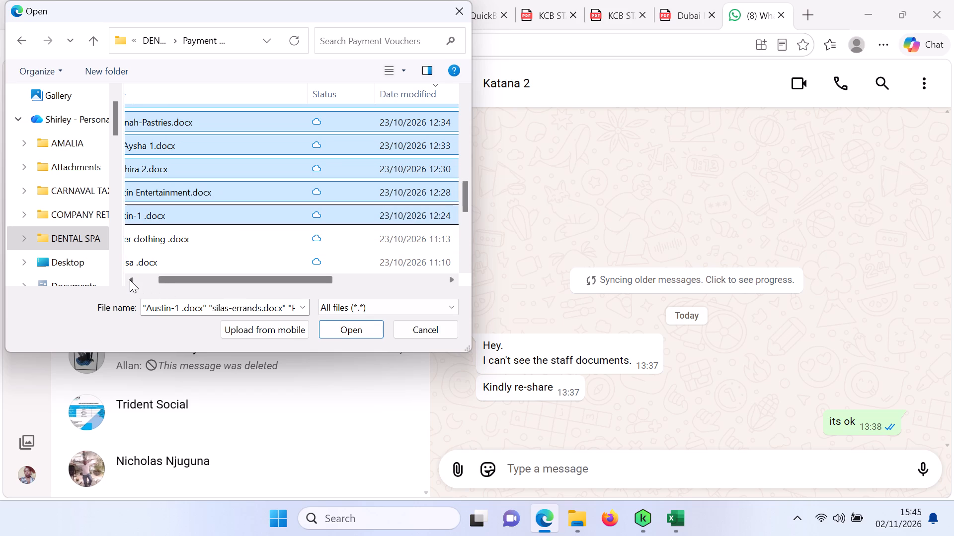
triple_click(130, 280, "ctrl")
triple_click(130, 280, "ctrl")
left_click(130, 280, "ctrl")
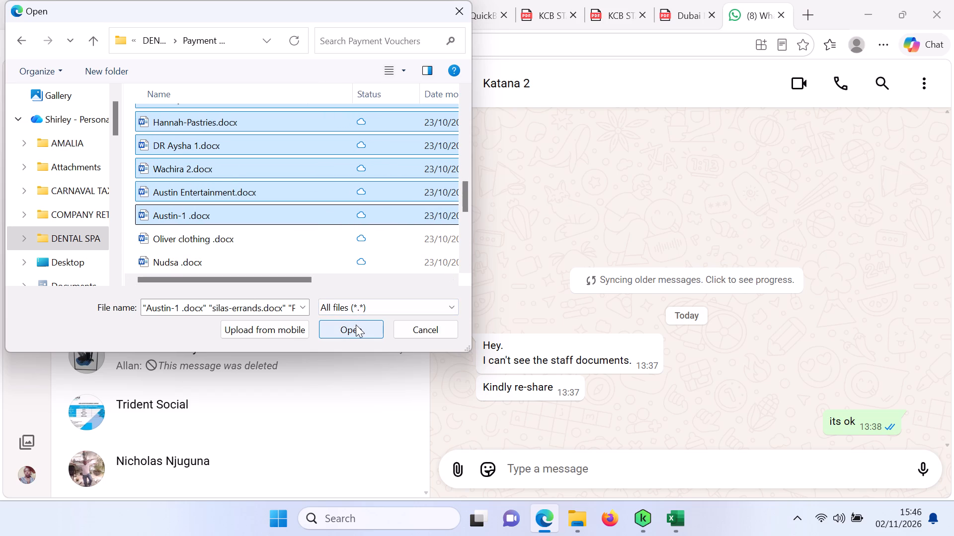
triple_click(454, 283, "ctrl")
triple_click(454, 283, "ctrl")
triple_click(454, 283, "ctrl")
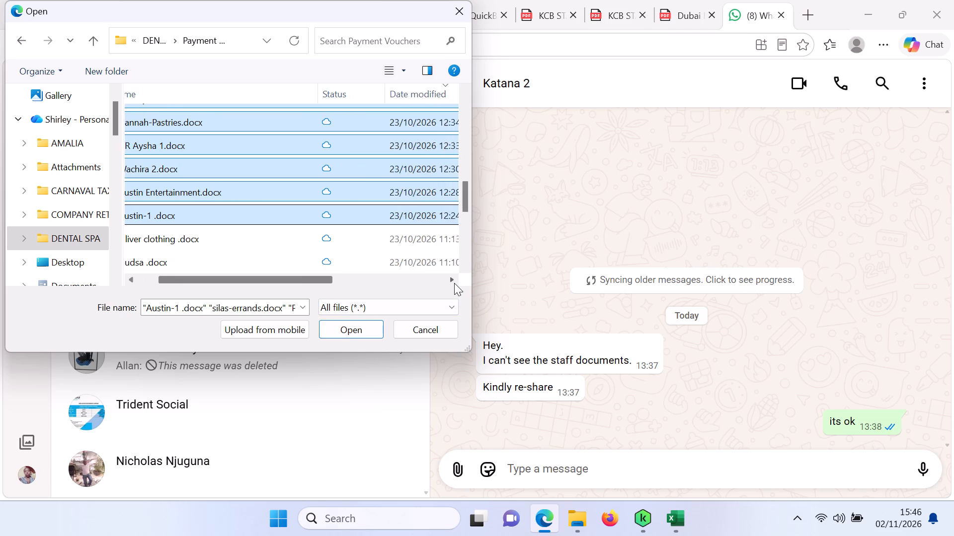
double_click(454, 283, "ctrl")
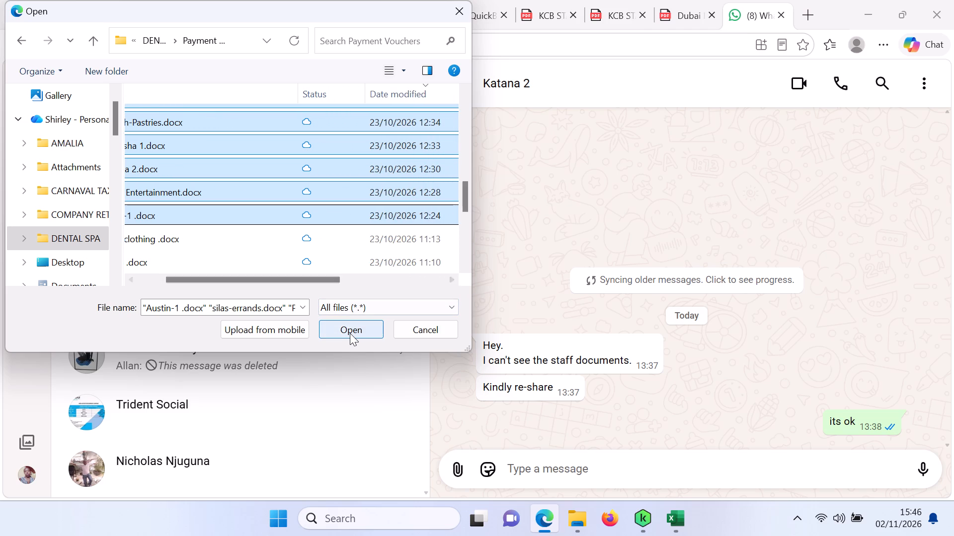
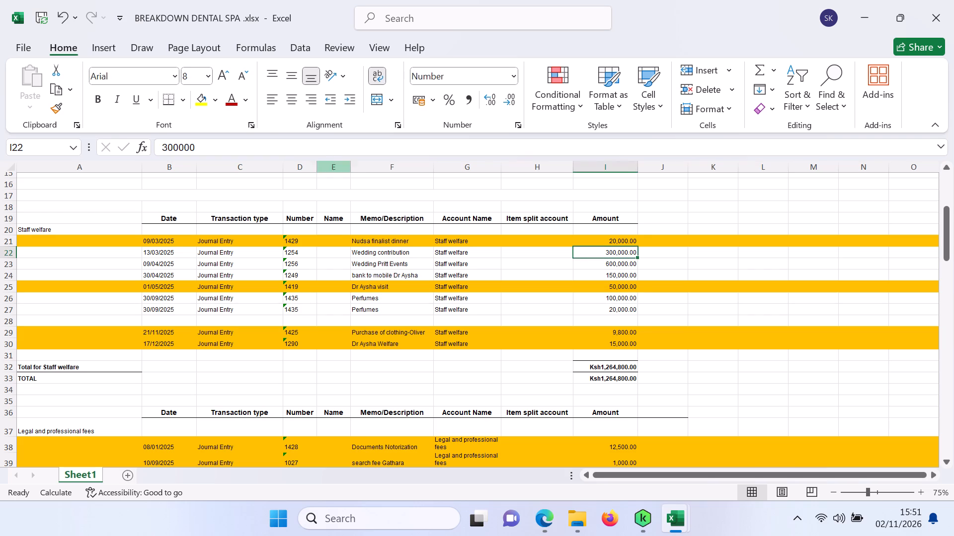
Apply the red font colour to the Staff welfare amounts for bank to mobile Dr Aysha and both Perfumes entries.
left_click(622, 278)
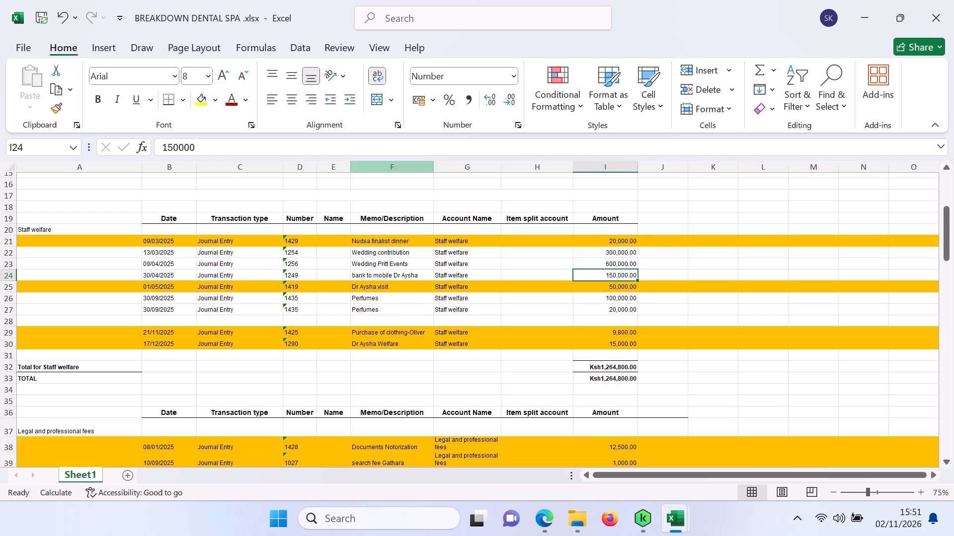
left_click(236, 104)
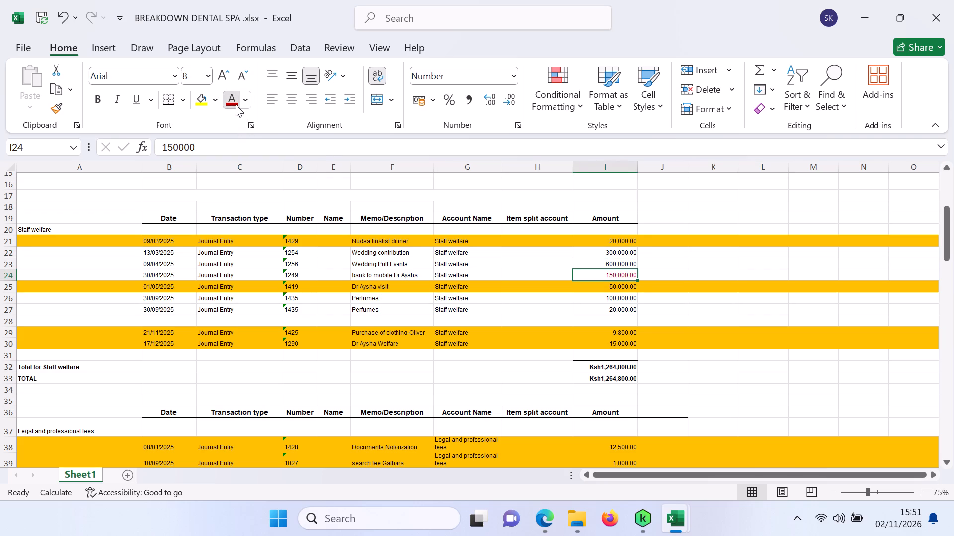
left_click(611, 298)
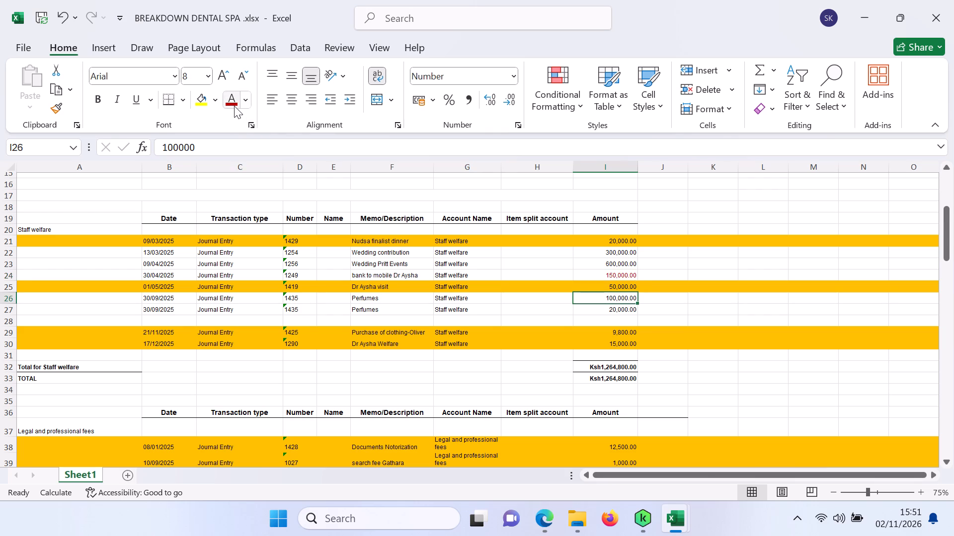
left_click(234, 106)
left_click(624, 310)
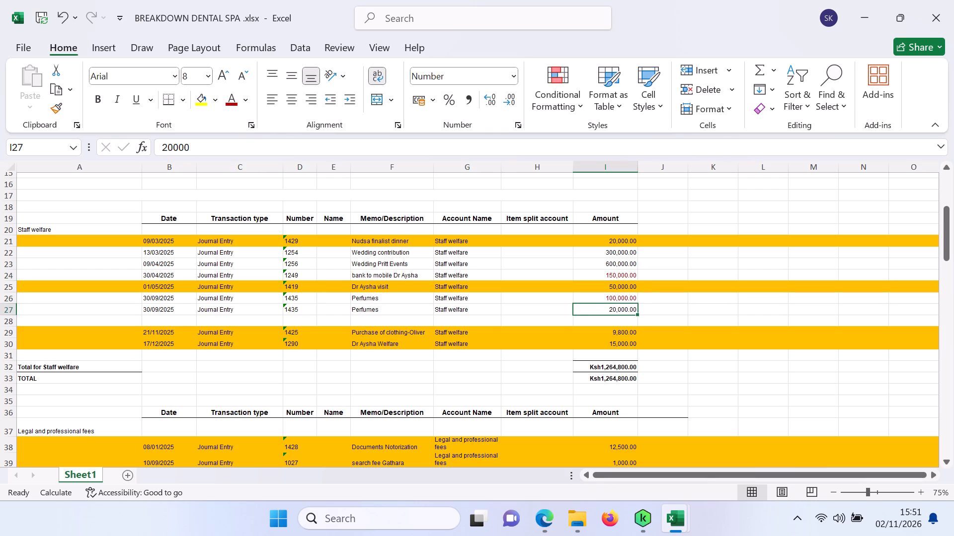
left_click(229, 101)
Examine the expense sections below Staff welfare, through the end of Travel expenses - general and admin.
left_click(946, 461)
triple_click(946, 461)
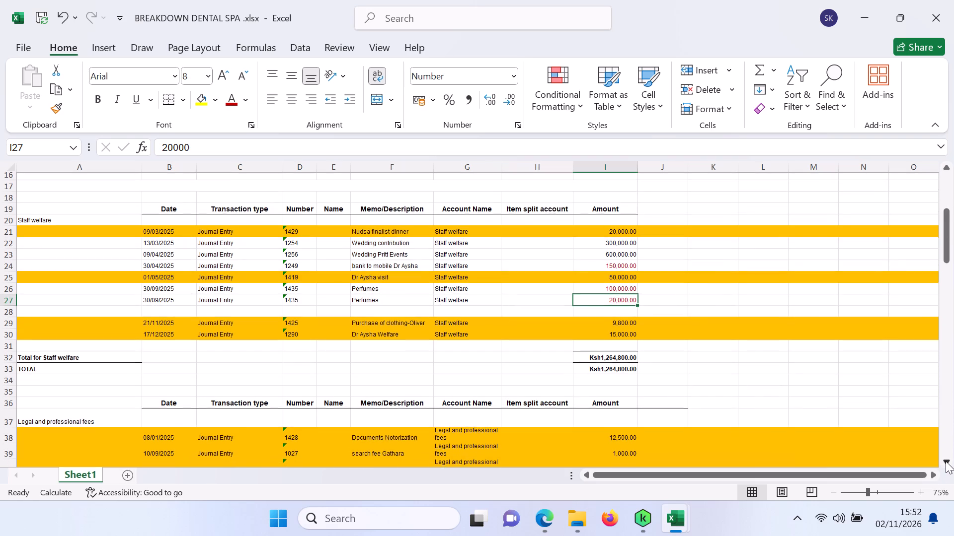
triple_click(946, 461)
triple_click(946, 461)
triple_click(946, 461)
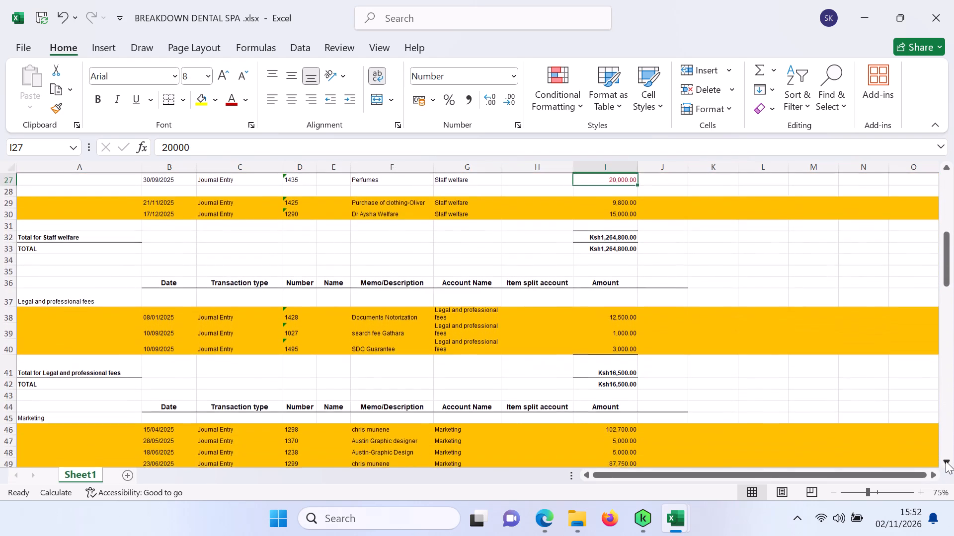
triple_click(946, 461)
triple_click(946, 461)
triple_click(946, 461)
double_click(946, 461)
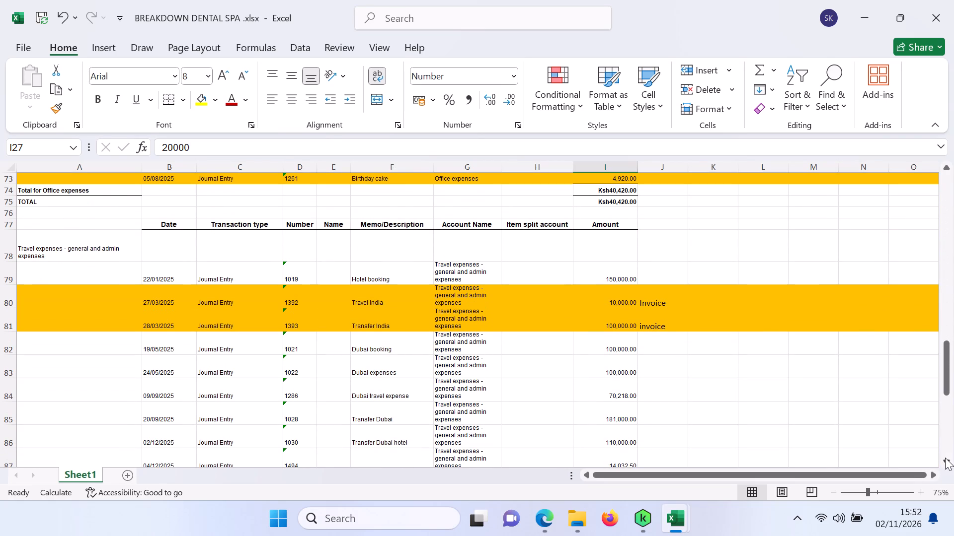
triple_click(941, 462)
left_click(941, 462)
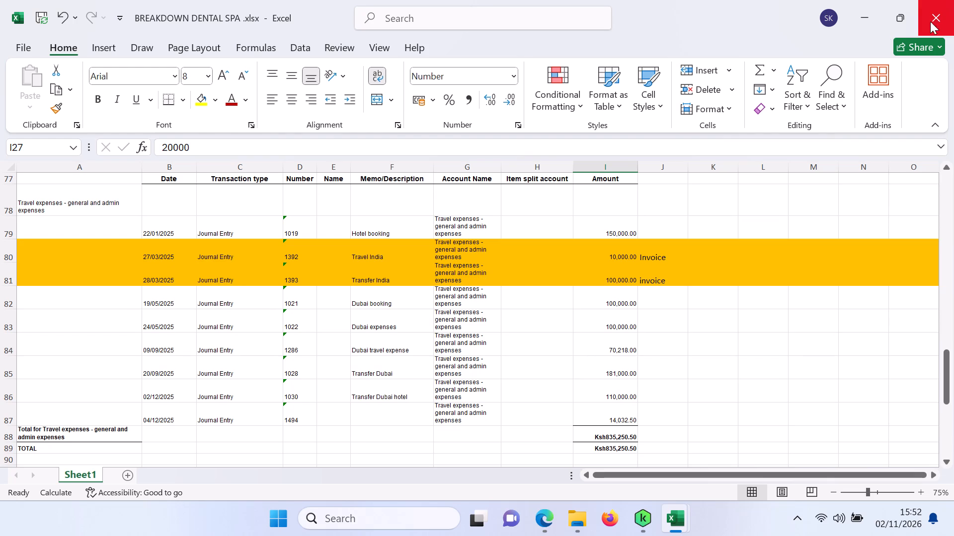
Place the DENTAL SPA breakdown beside the NON ETIMS INVOICE SUMMARY workbook and compare their travel entries by date and amount.
left_click(805, 61)
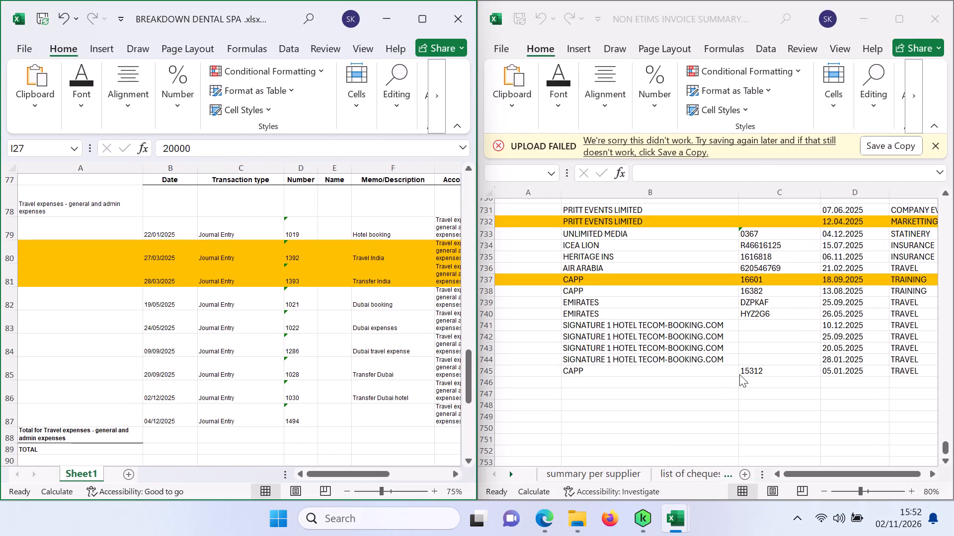
left_click_drag(851, 435, 708, 447)
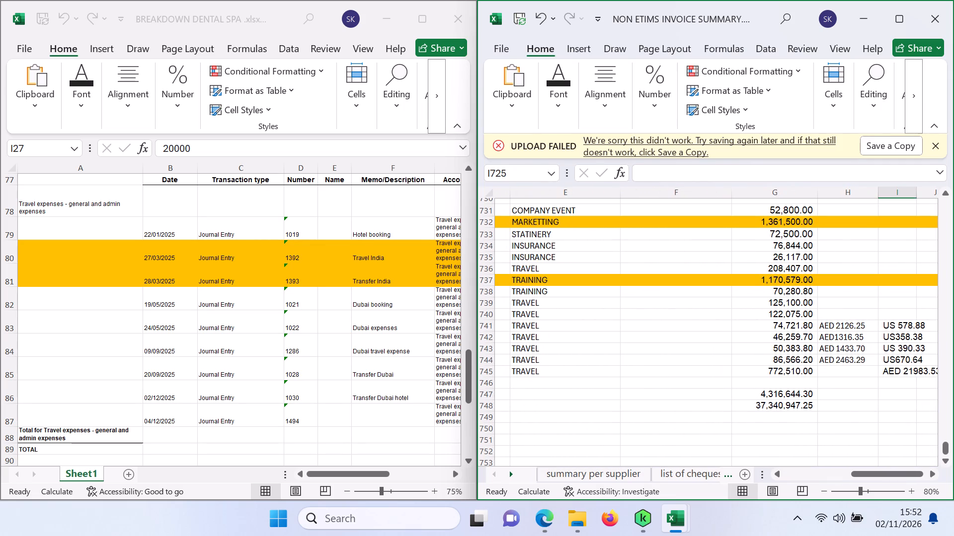
left_click_drag(382, 354, 265, 356)
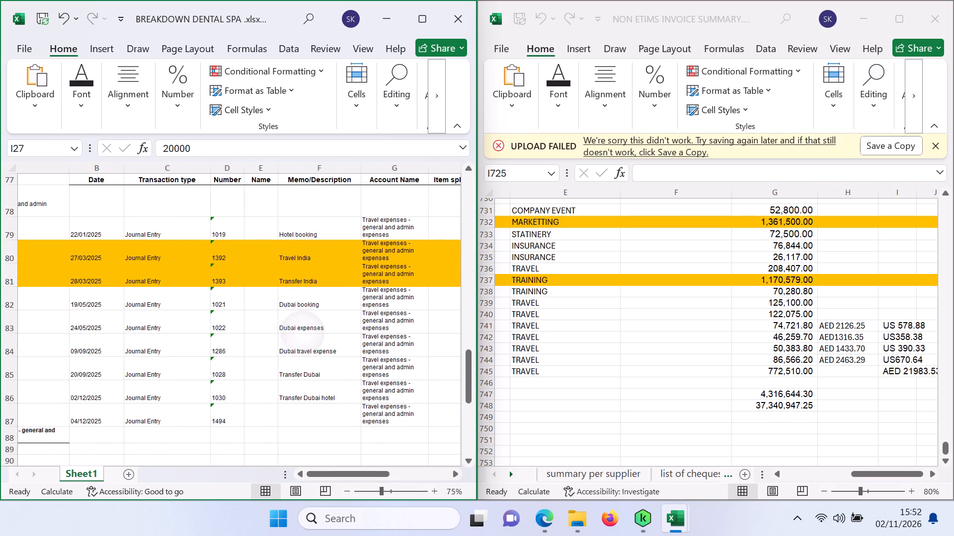
left_click_drag(667, 406, 803, 408)
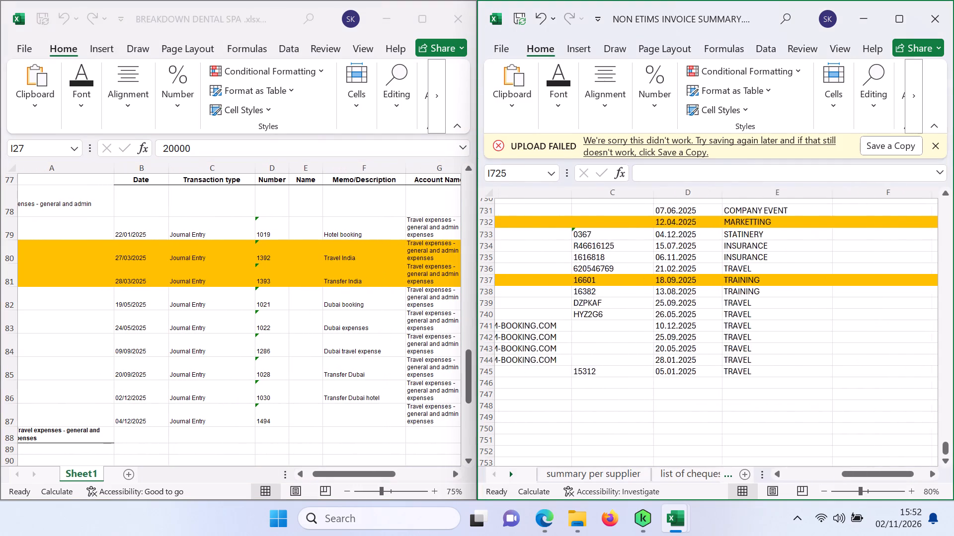
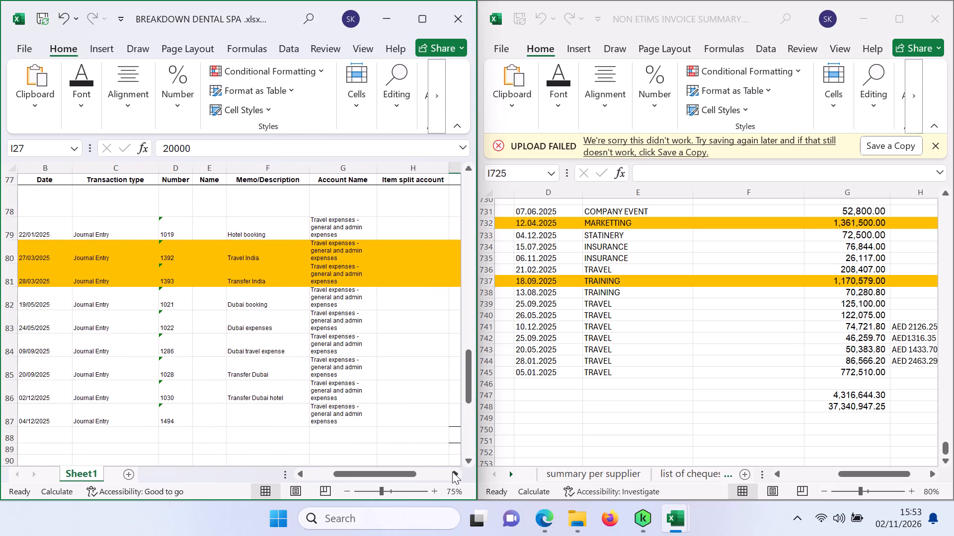
Add up the unhighlighted Travel expenses amounts in the DENTAL SPA breakdown, from Hotel booking through entry 1494.
left_click(452, 471)
left_click(452, 471)
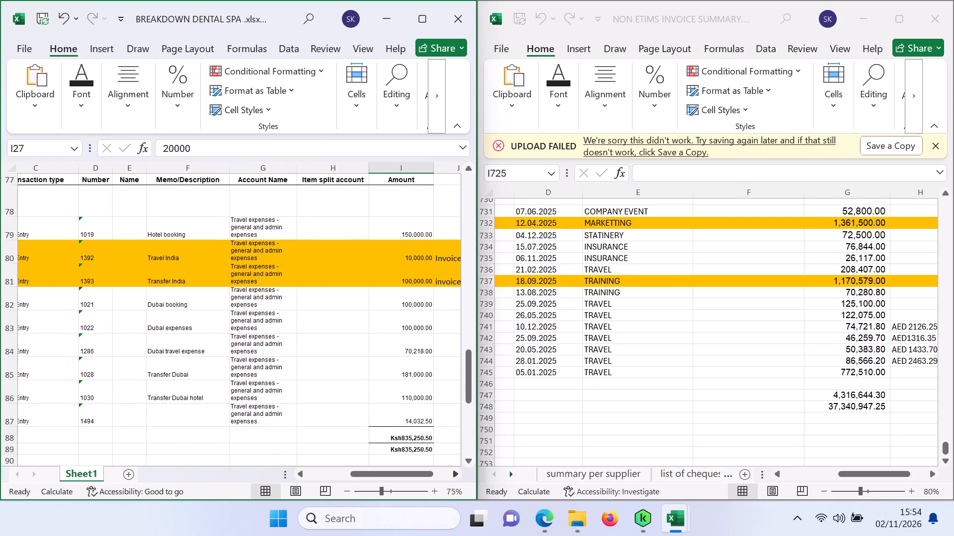
left_click(413, 231)
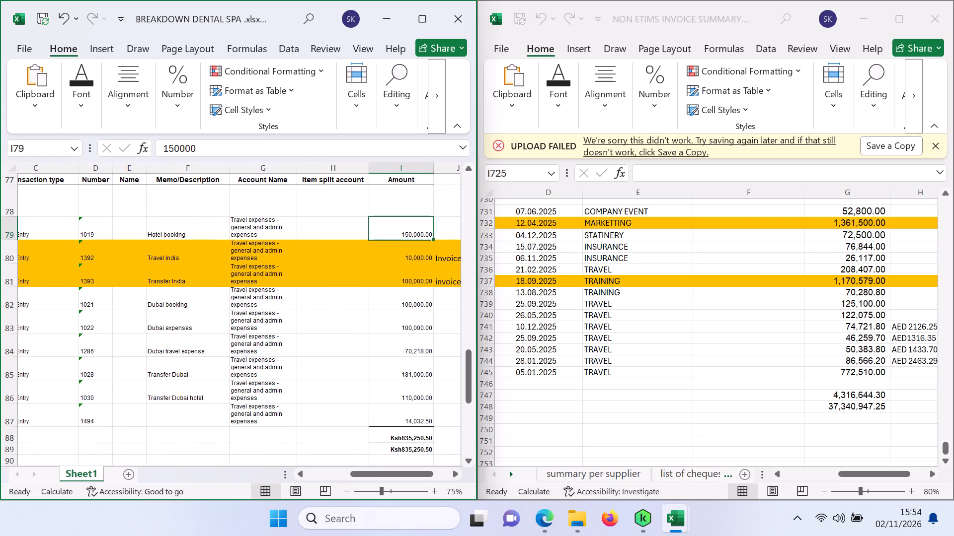
left_click(414, 298, "ctrl")
left_click(417, 330, "ctrl")
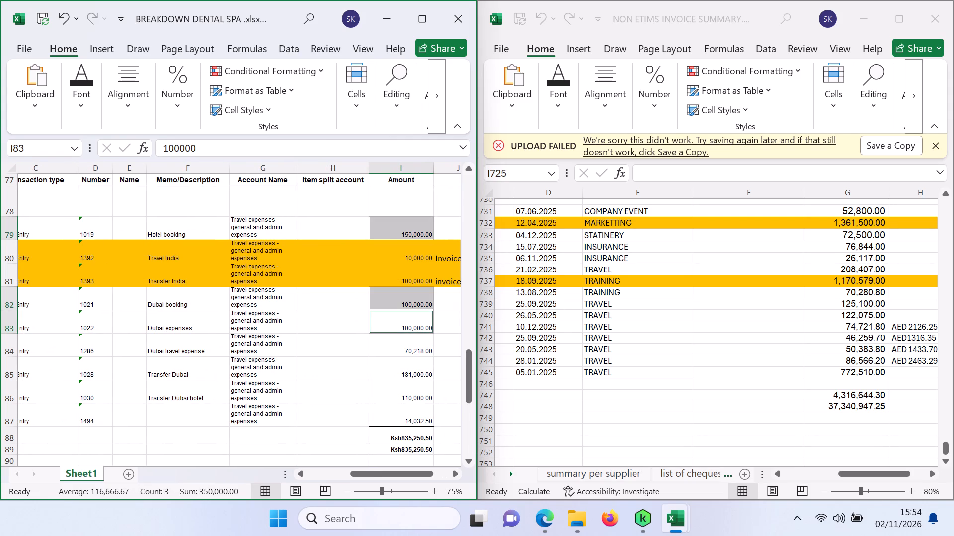
left_click(418, 350, "ctrl")
left_click(412, 375, "ctrl")
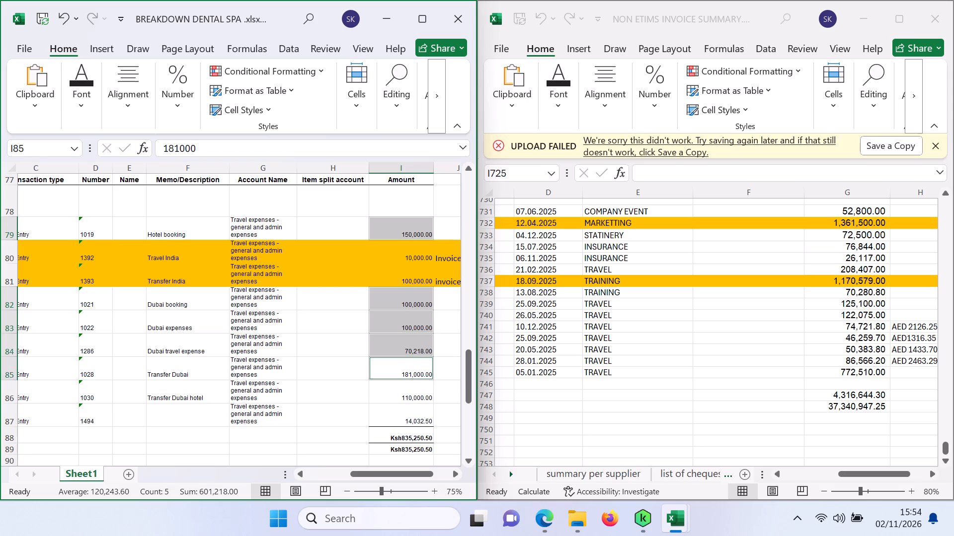
left_click(416, 402, "ctrl")
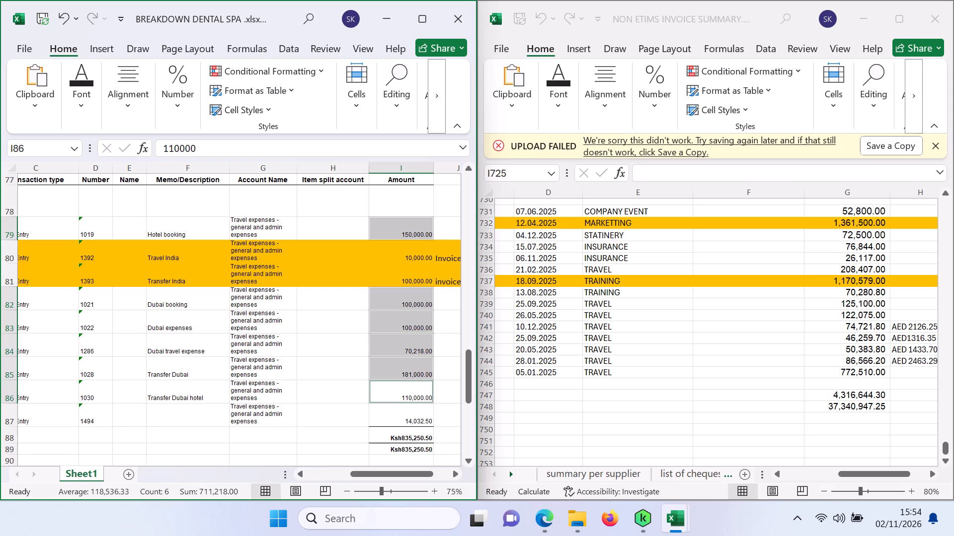
left_click(424, 420, "ctrl")
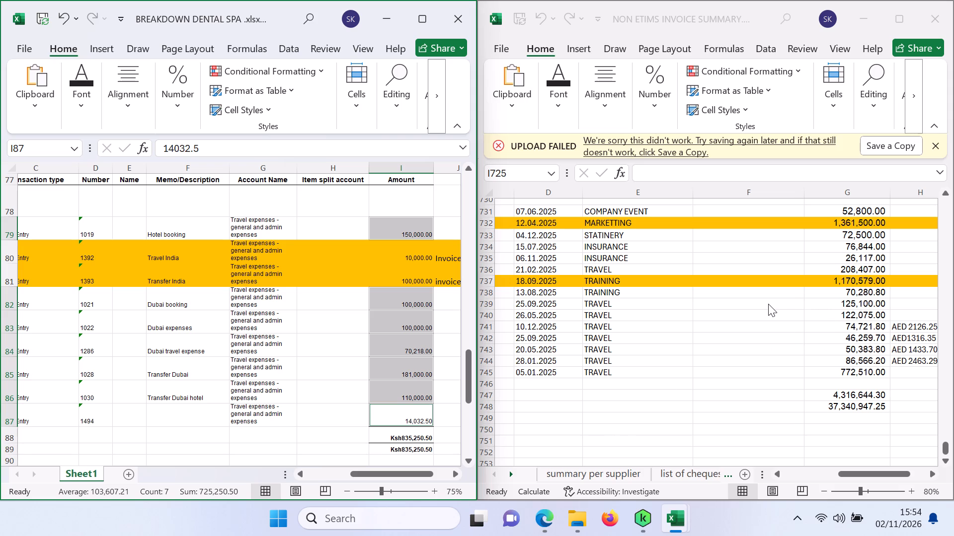
Correct the spelling of STATINERY to STATIONERY in cell E733 of the NON ETIMS INVOICE SUMMARY.
left_click(602, 234)
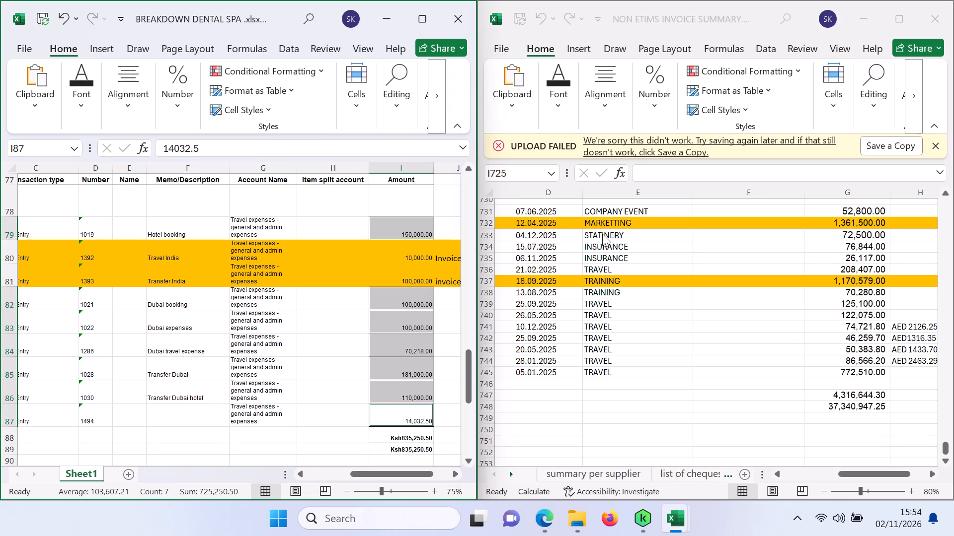
left_click(602, 234)
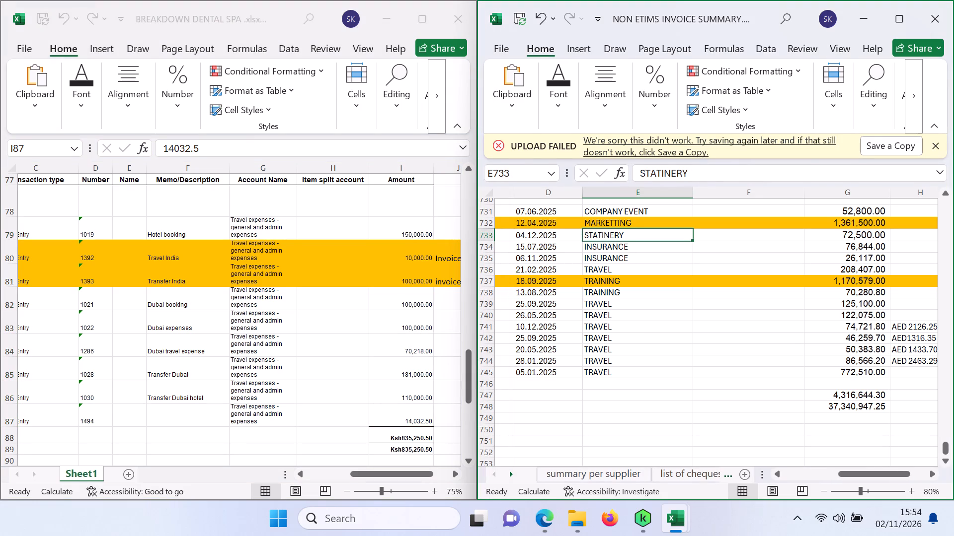
left_click(665, 172)
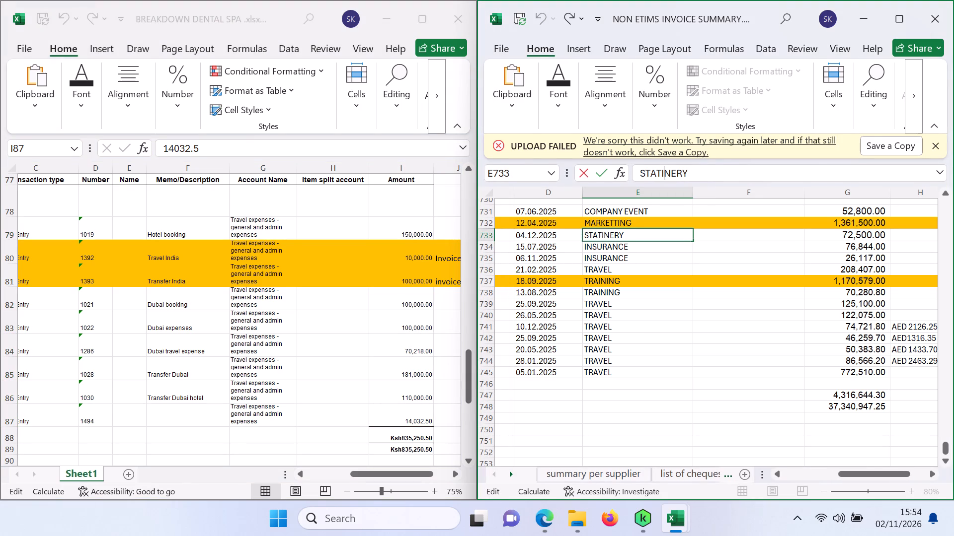
key("0")
left_click(723, 365)
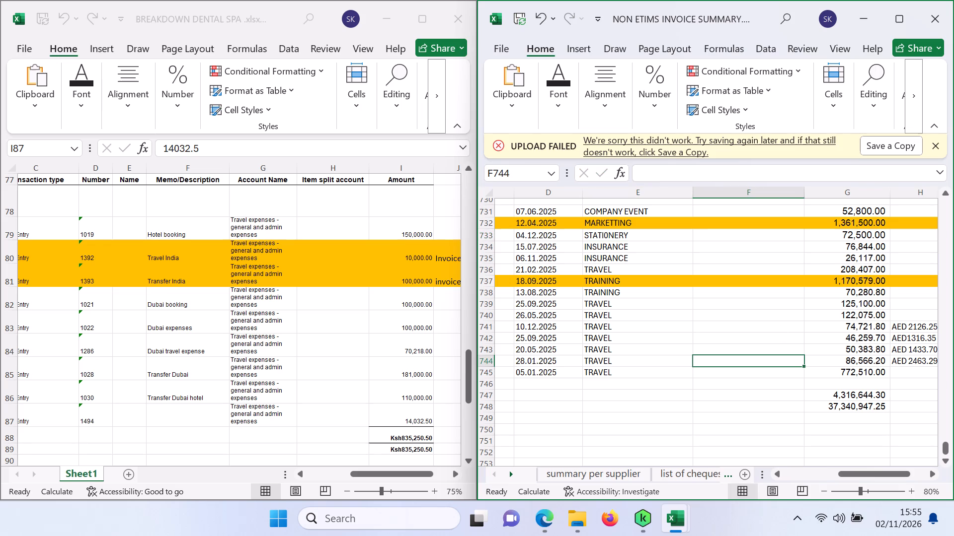
left_click(609, 236)
left_click(670, 174)
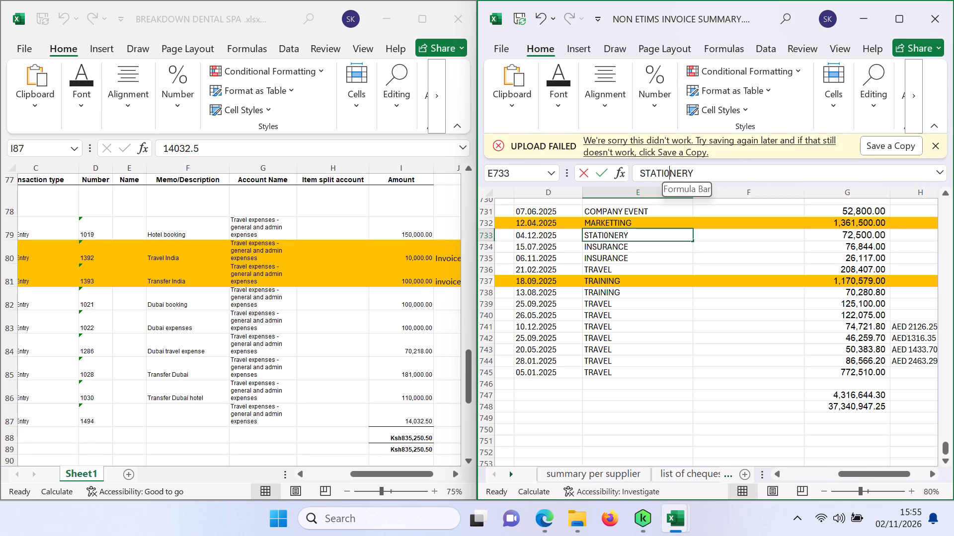
key("BackSpace")
key("0")
key("BackSpace")
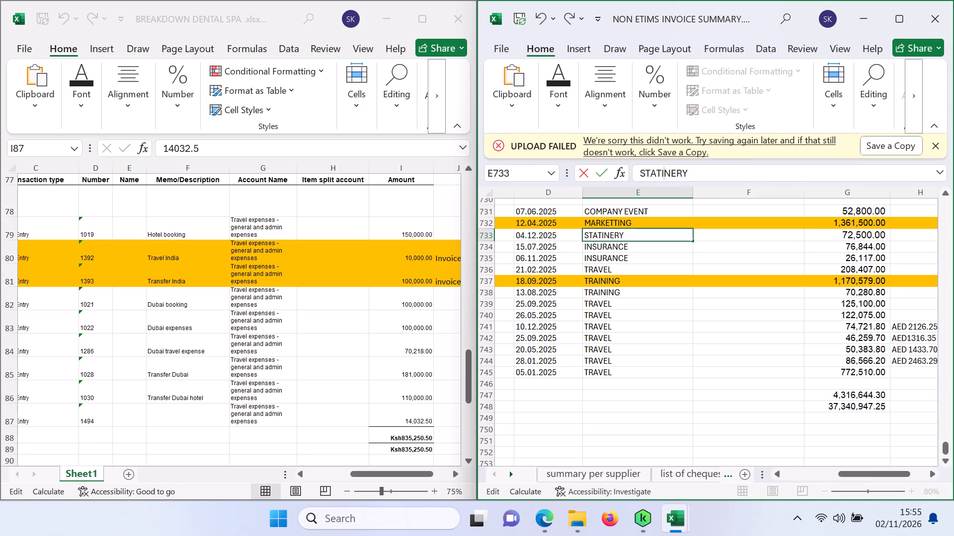
key("o")
key("BackSpace")
key("o")
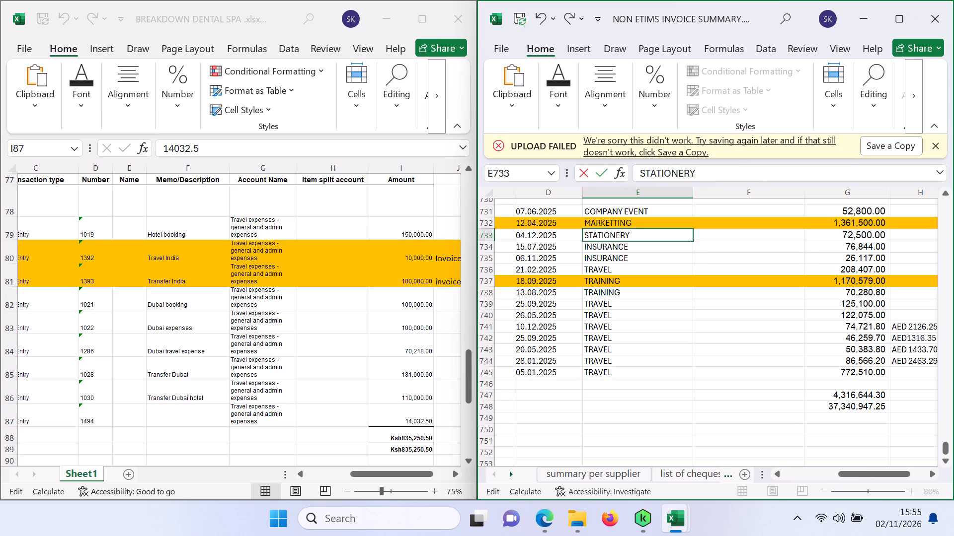
left_click(652, 326)
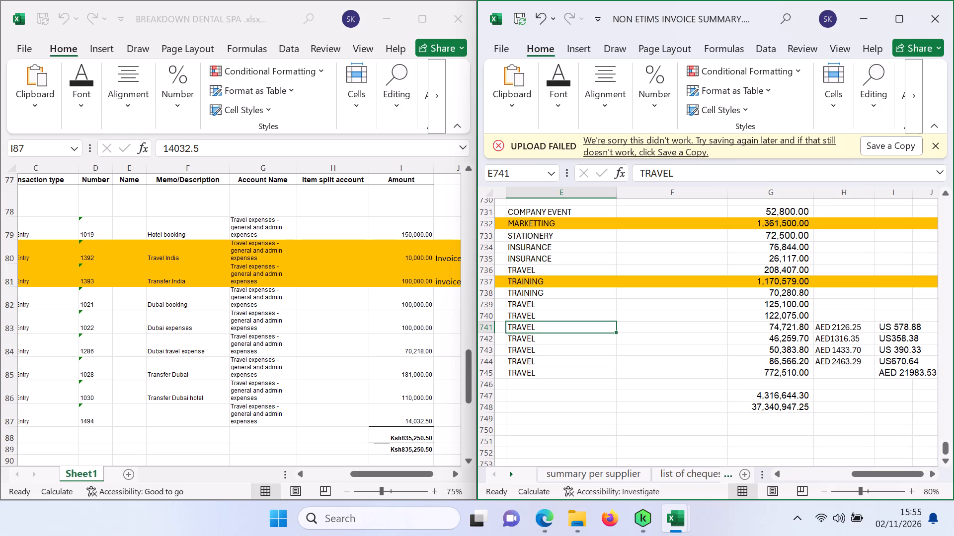
Add up the summary amounts from the 13.08.2025 TRAINING entry through the last TRAVEL entry, G738 to G745.
left_click(775, 291)
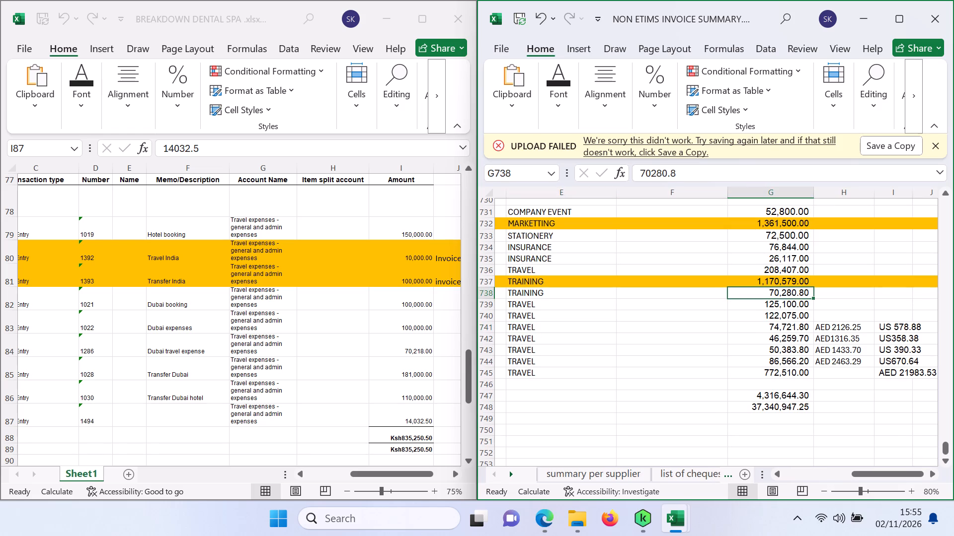
left_click(794, 369, "ctrl")
left_click(787, 291)
left_click(779, 375, "shift")
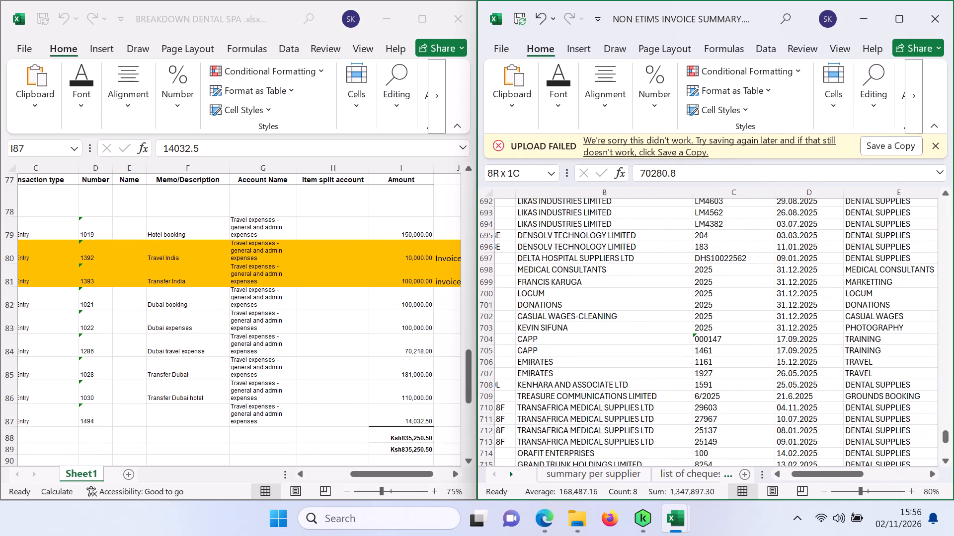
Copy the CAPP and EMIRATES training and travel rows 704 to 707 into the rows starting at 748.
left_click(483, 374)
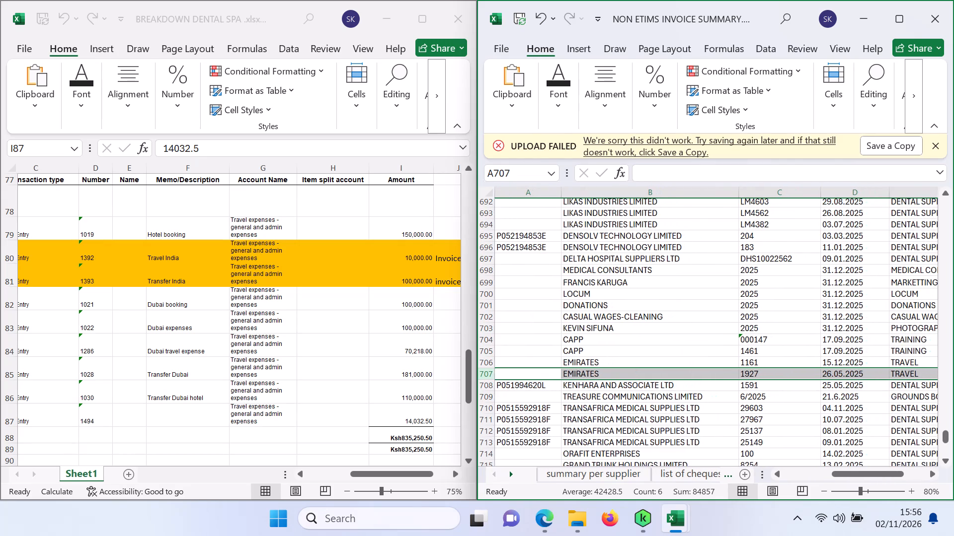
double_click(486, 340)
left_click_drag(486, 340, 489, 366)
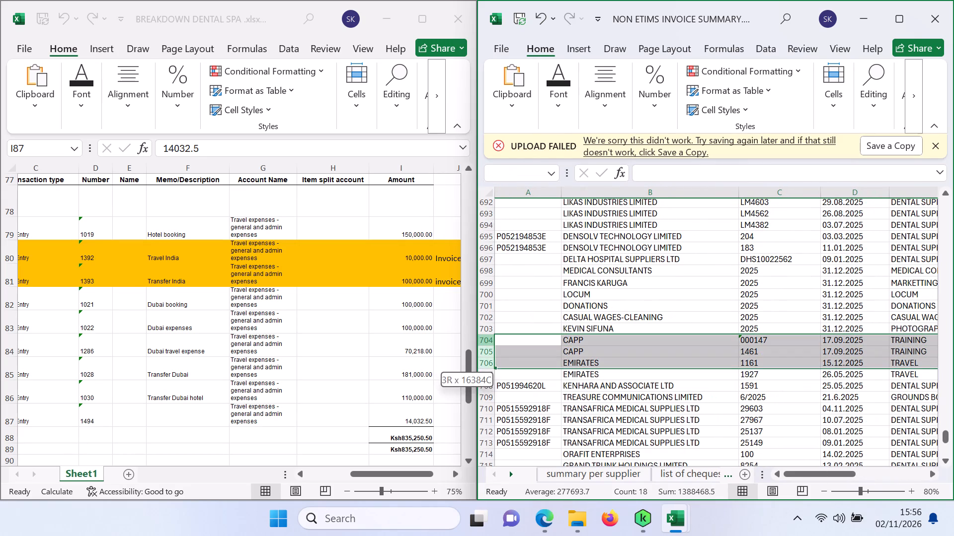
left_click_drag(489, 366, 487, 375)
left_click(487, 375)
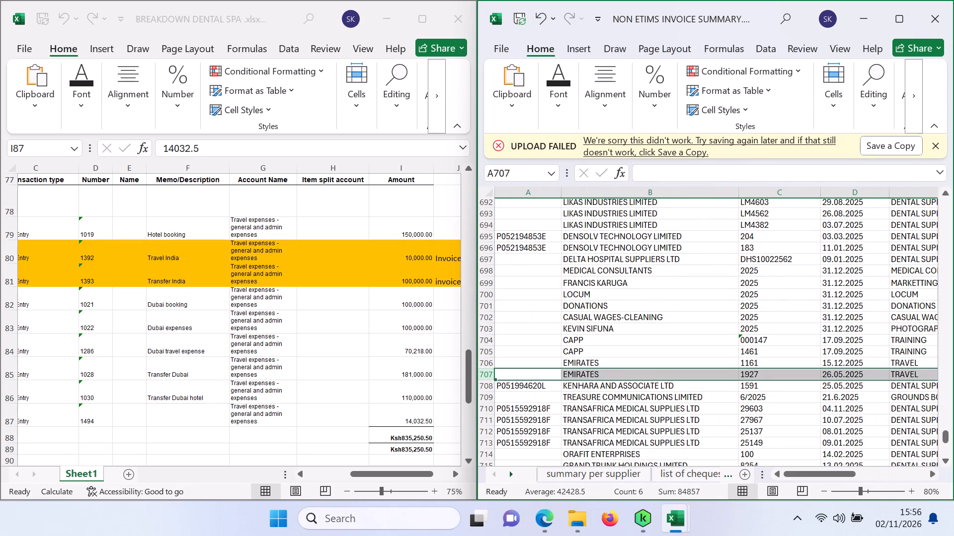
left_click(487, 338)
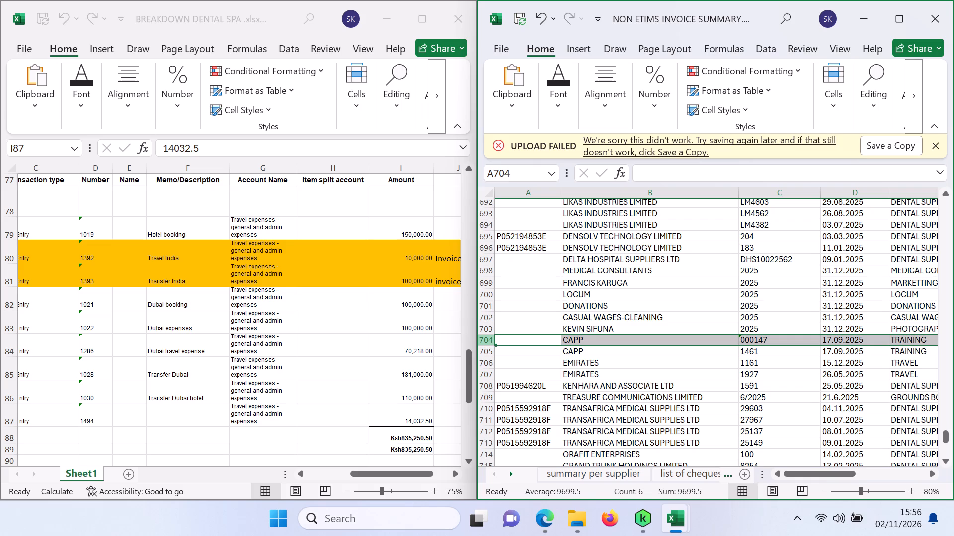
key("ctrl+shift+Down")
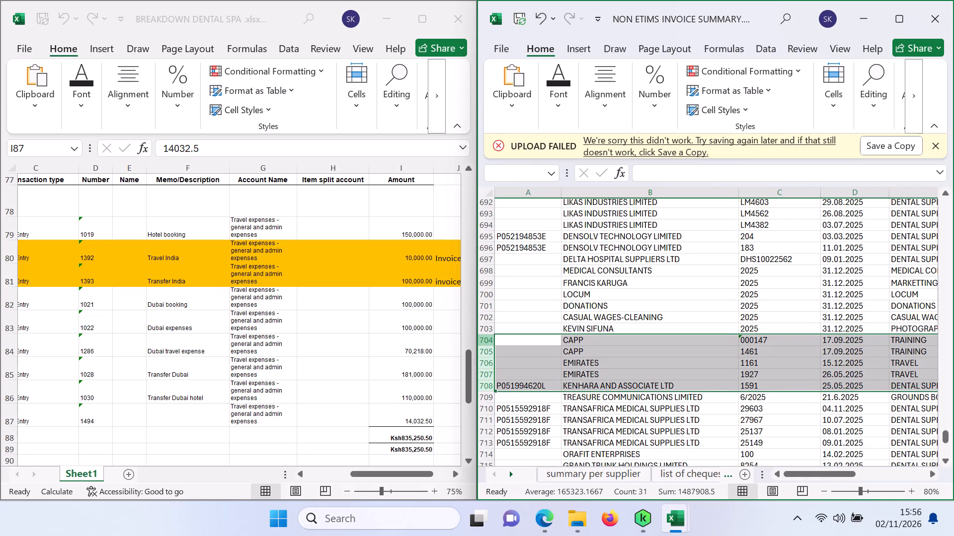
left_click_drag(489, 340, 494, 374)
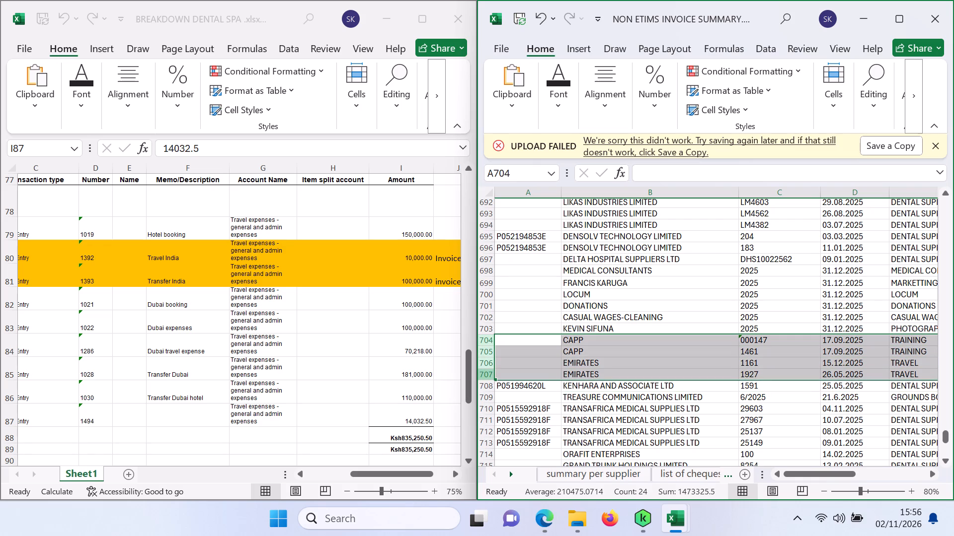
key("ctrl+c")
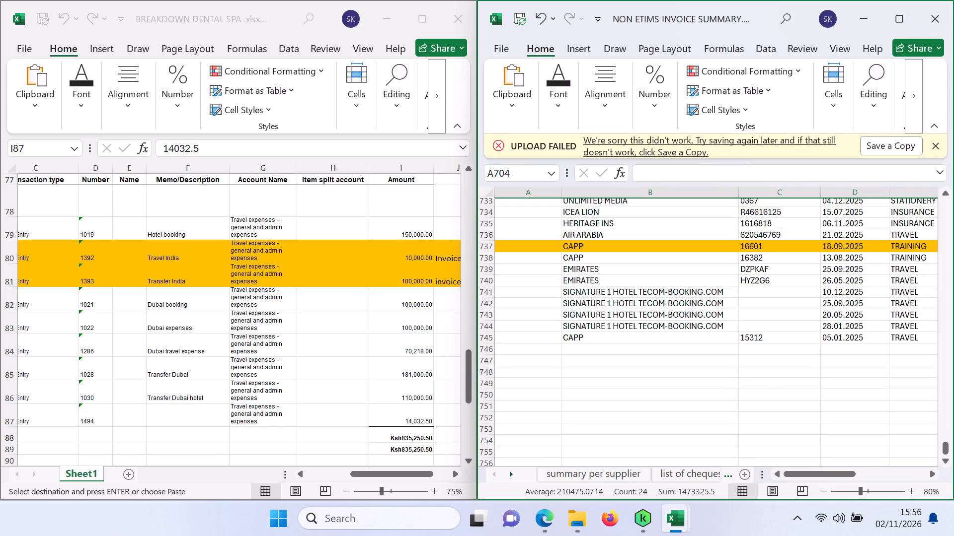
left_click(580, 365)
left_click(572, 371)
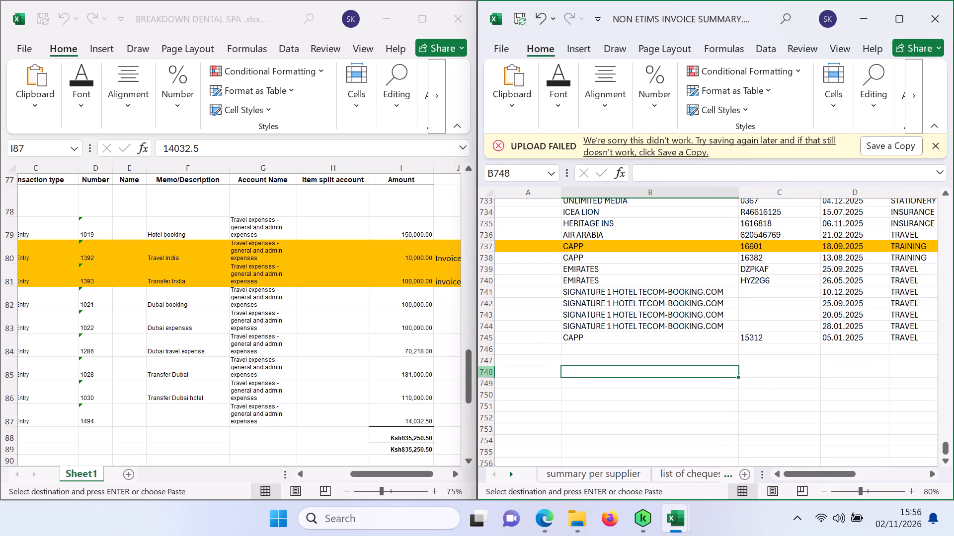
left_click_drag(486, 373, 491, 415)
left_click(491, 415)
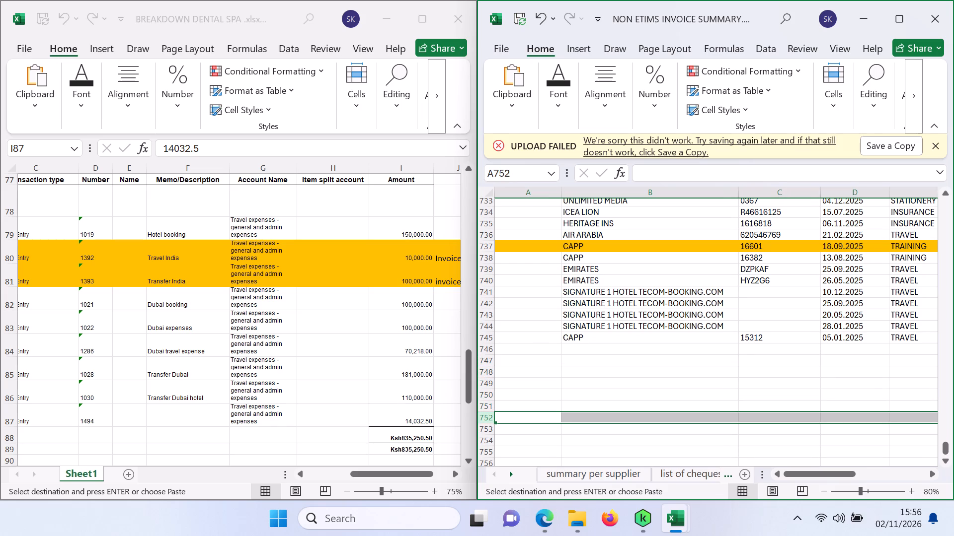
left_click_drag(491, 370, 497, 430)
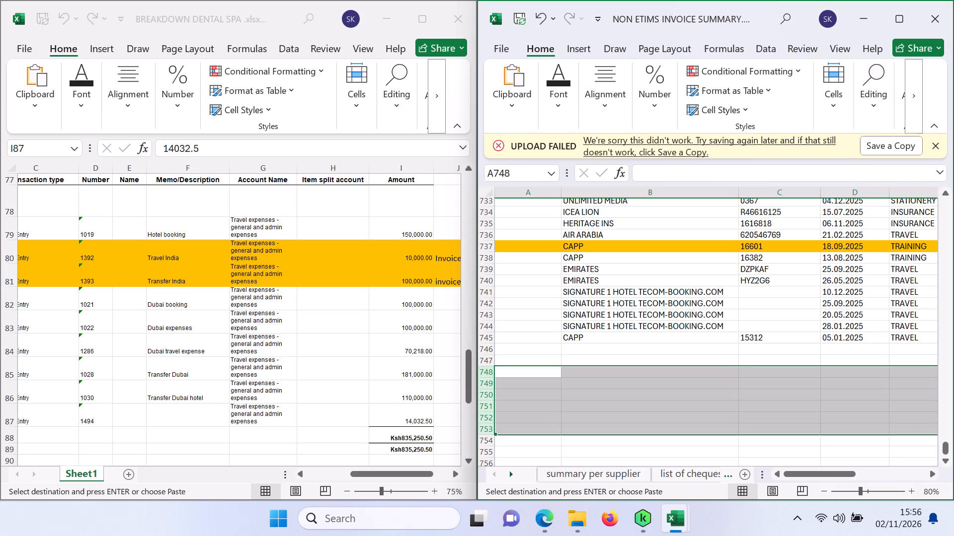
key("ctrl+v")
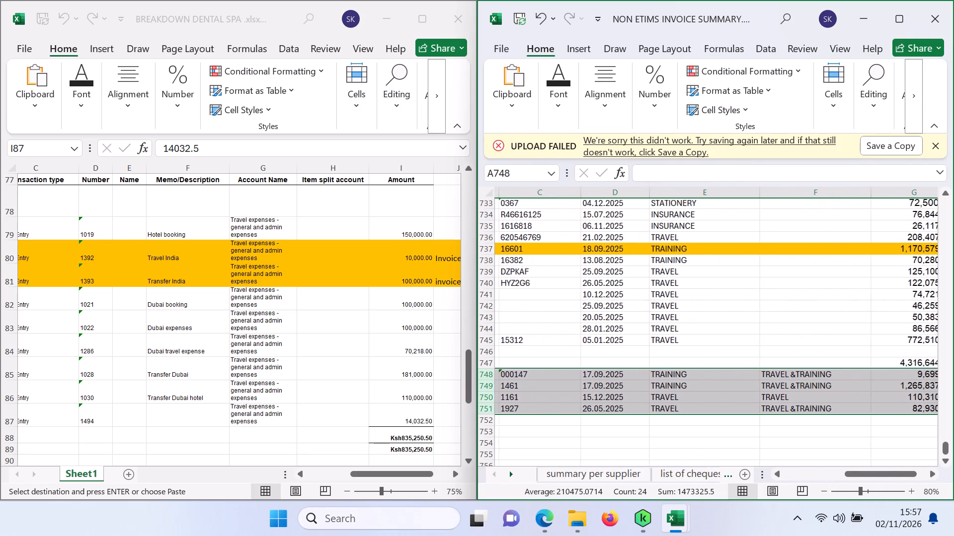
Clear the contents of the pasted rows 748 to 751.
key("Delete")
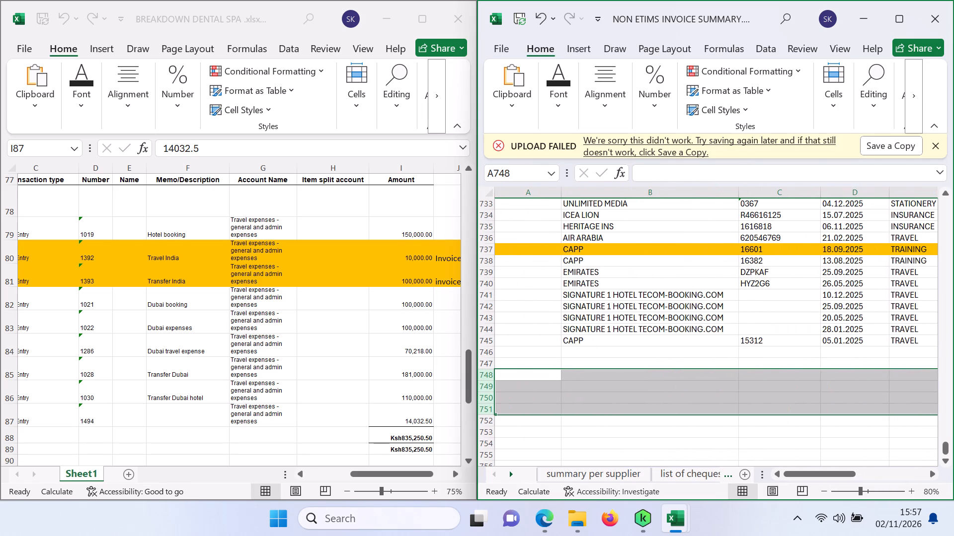
Apply the red font colour to the SCANNER INSURANCE amount in the breakdown's insurance section.
left_click_drag(334, 403, 343, 300)
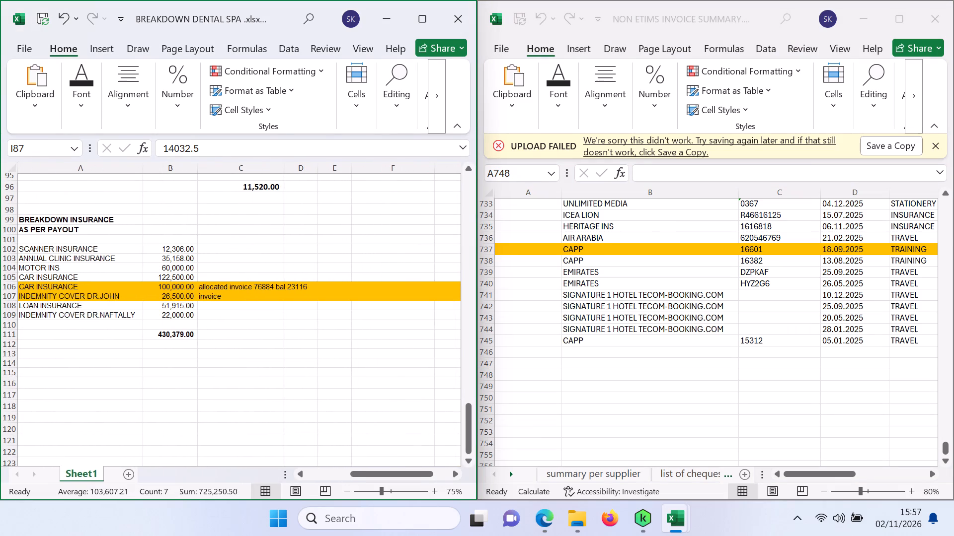
left_click(181, 247)
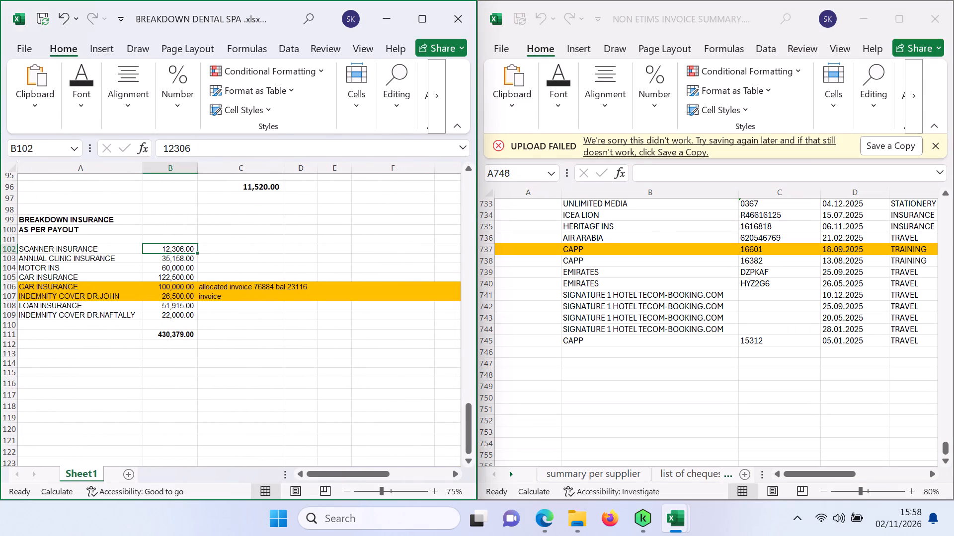
left_click(81, 111)
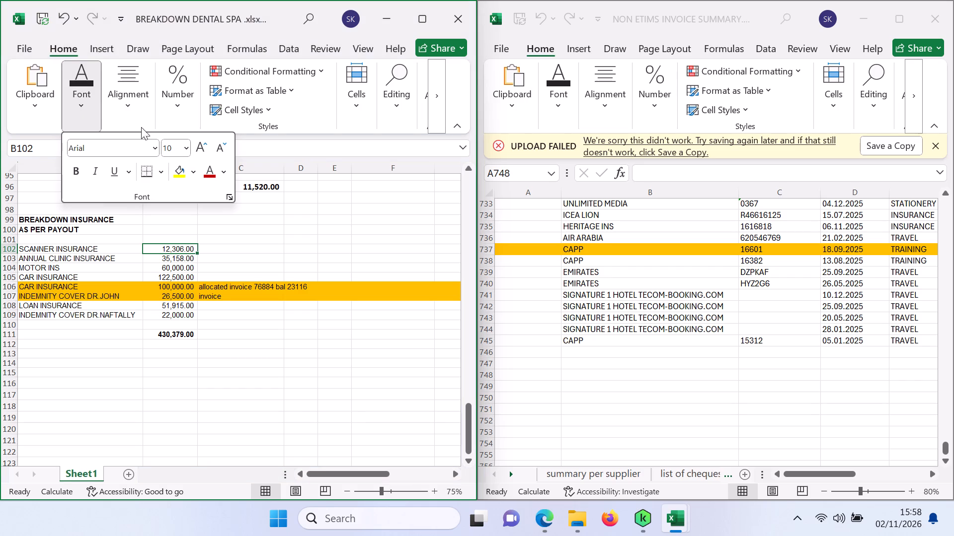
left_click(210, 172)
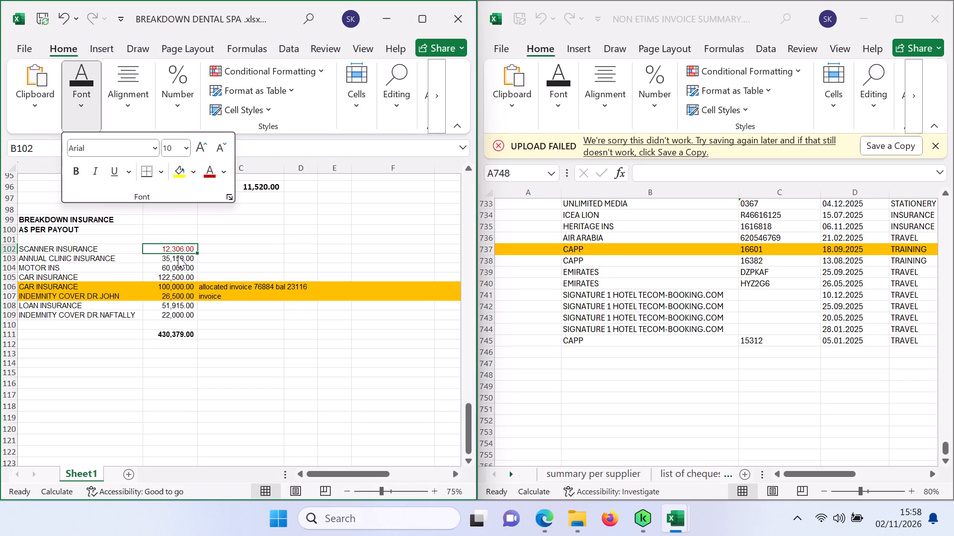
Apply the red font colour to the ANNUAL CLINIC INSURANCE amount in B103 of the insurance breakdown.
left_click(176, 258)
left_click(176, 258)
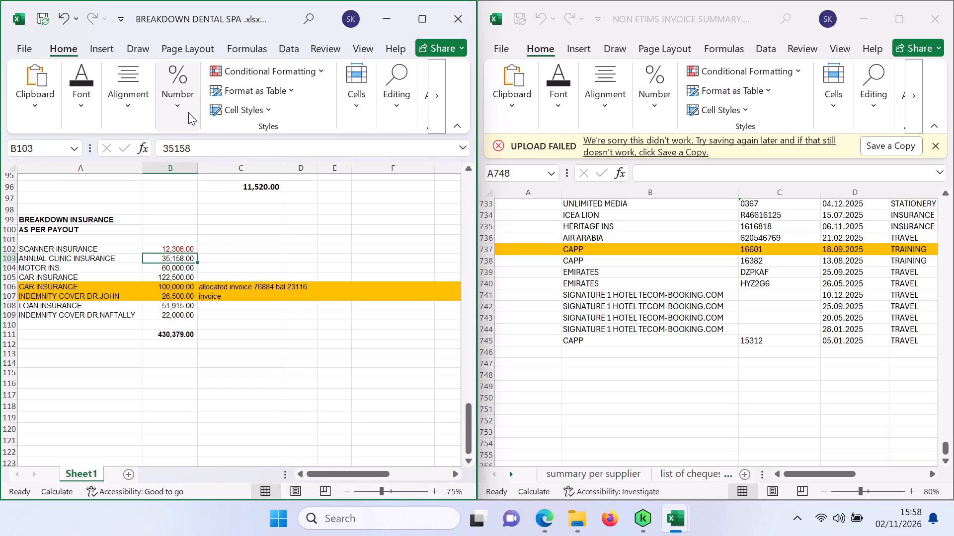
left_click(179, 104)
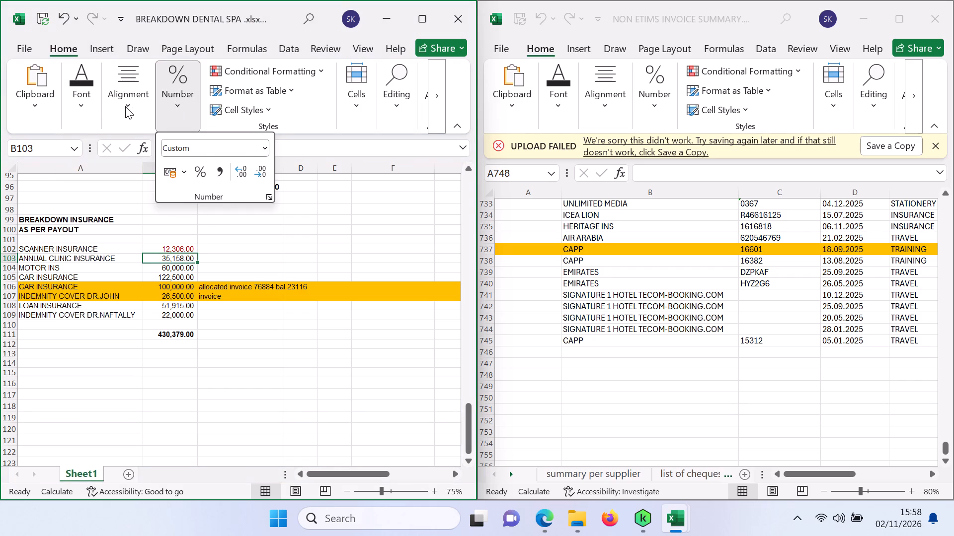
left_click(125, 106)
left_click(78, 103)
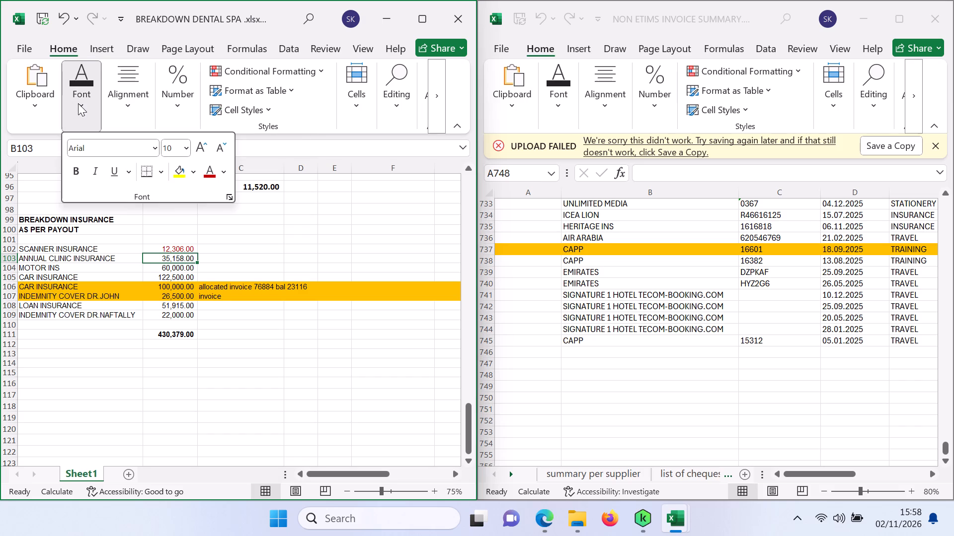
left_click(204, 171)
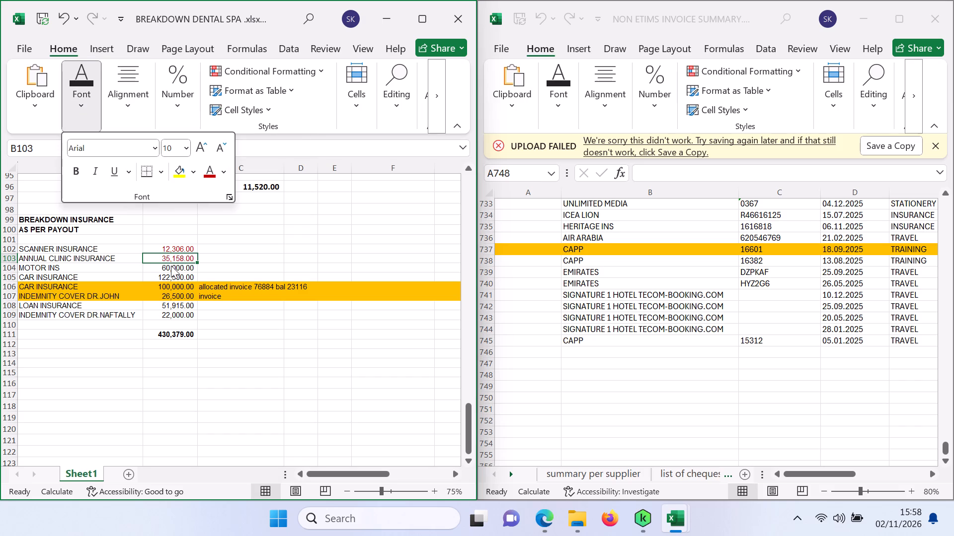
Apply the red font colour to the MOTOR INS amount in B104 of the insurance breakdown.
left_click(171, 268)
left_click(171, 268)
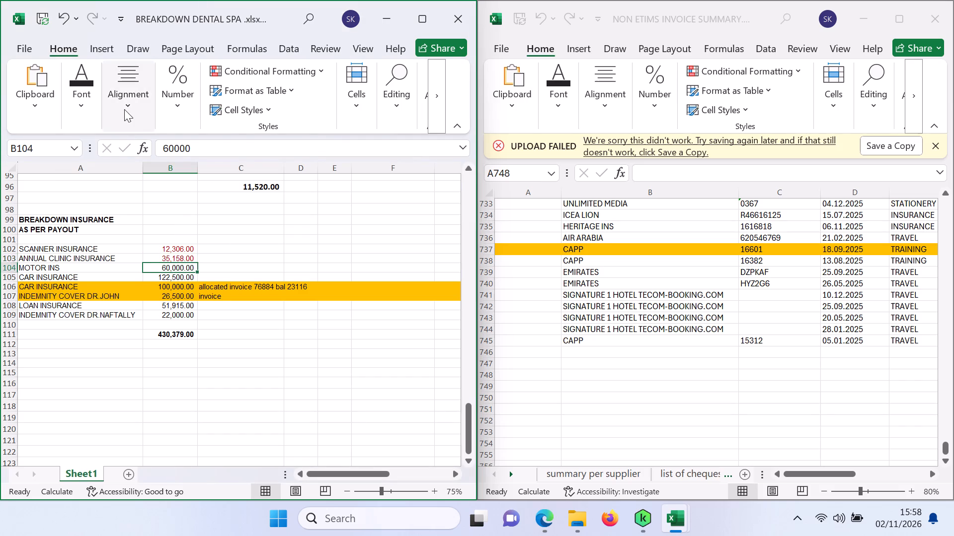
left_click(124, 109)
left_click(90, 109)
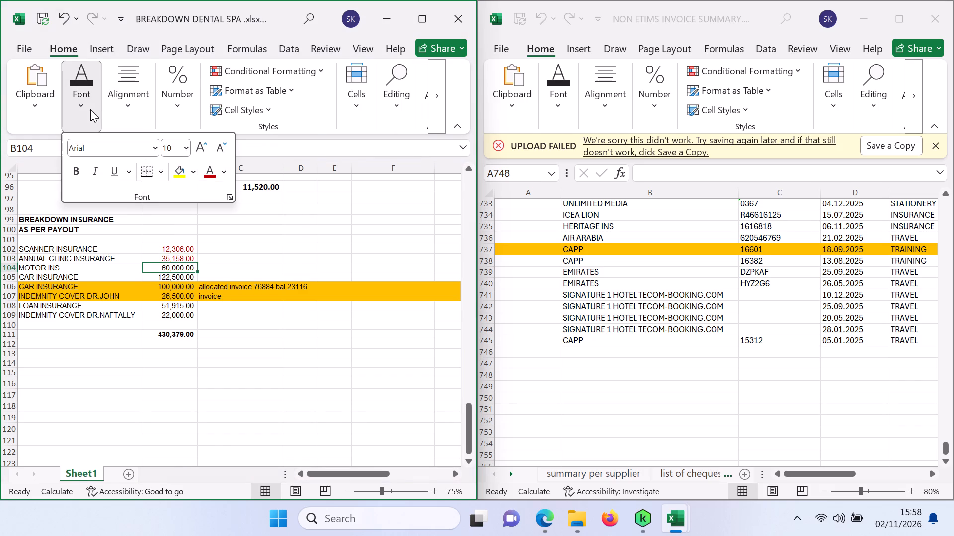
left_click(211, 177)
Apply the red font colour to the unhighlighted CAR INSURANCE amount in B105.
left_click(180, 273)
left_click(180, 278)
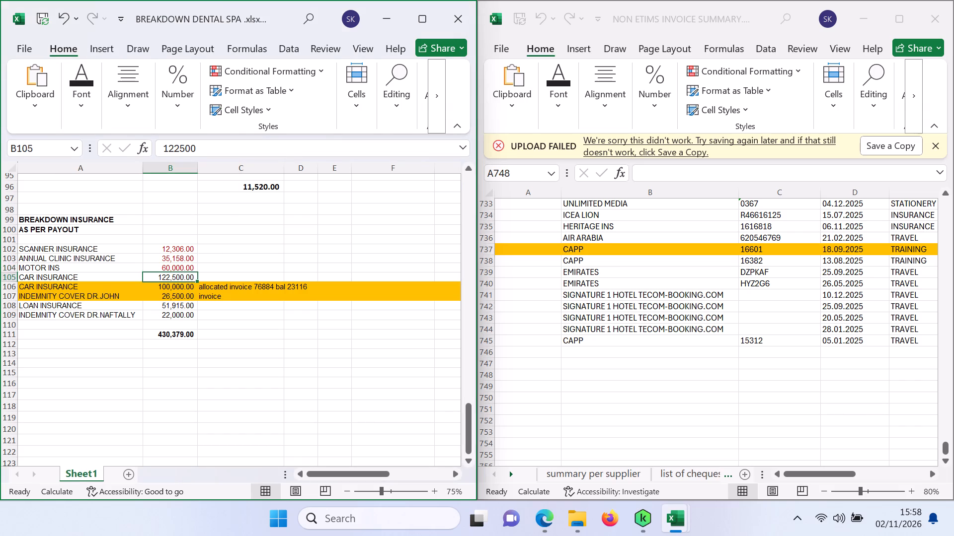
left_click(135, 111)
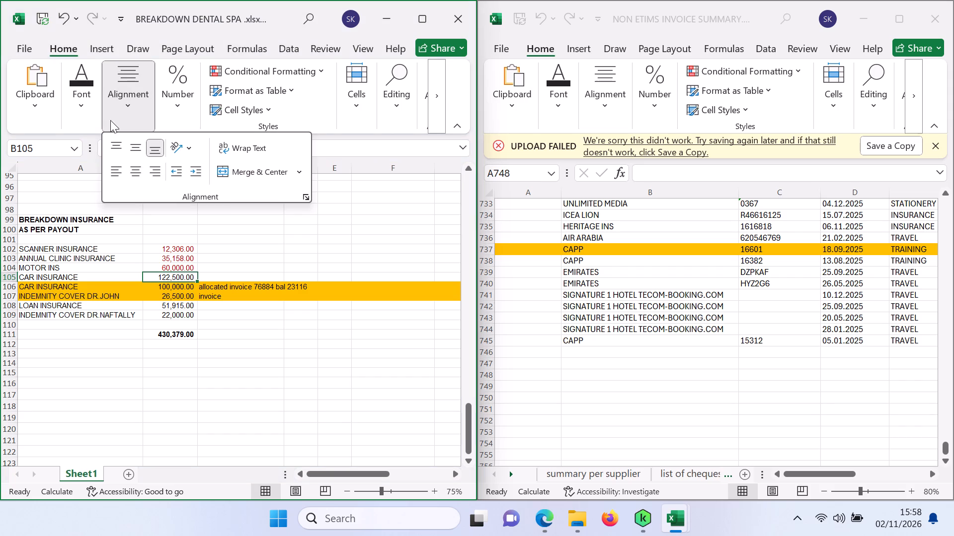
left_click(85, 108)
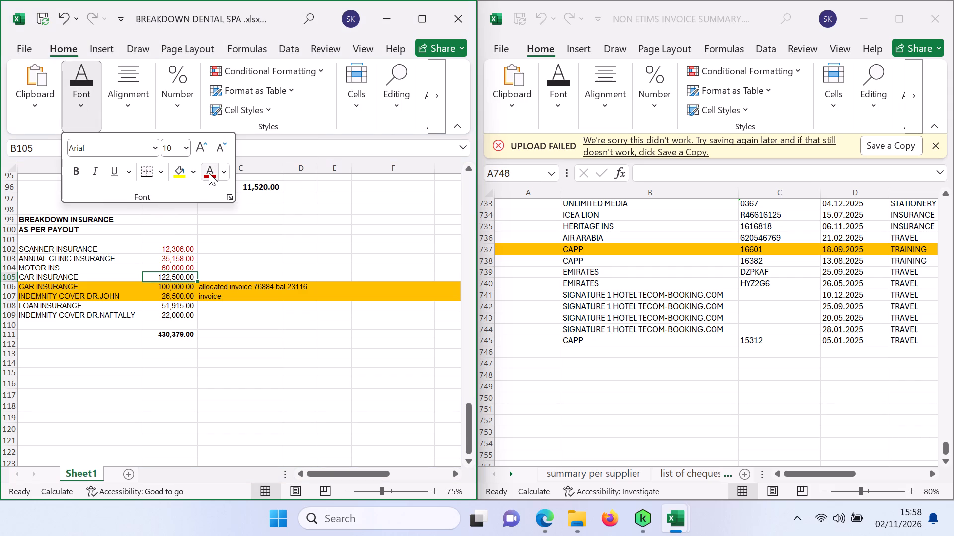
left_click(209, 173)
left_click(250, 333)
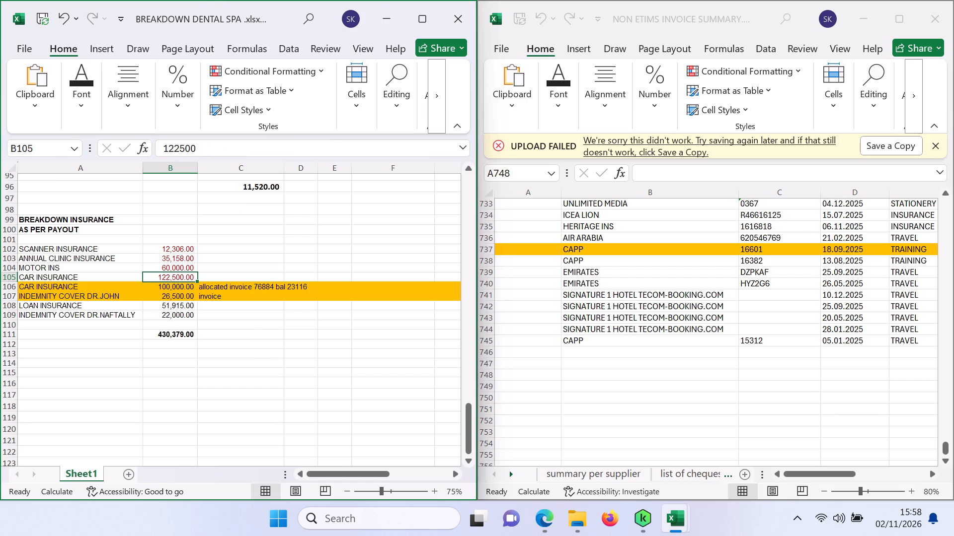
Apply the red font colour to the LOAN INSURANCE amount in B108.
left_click(177, 305)
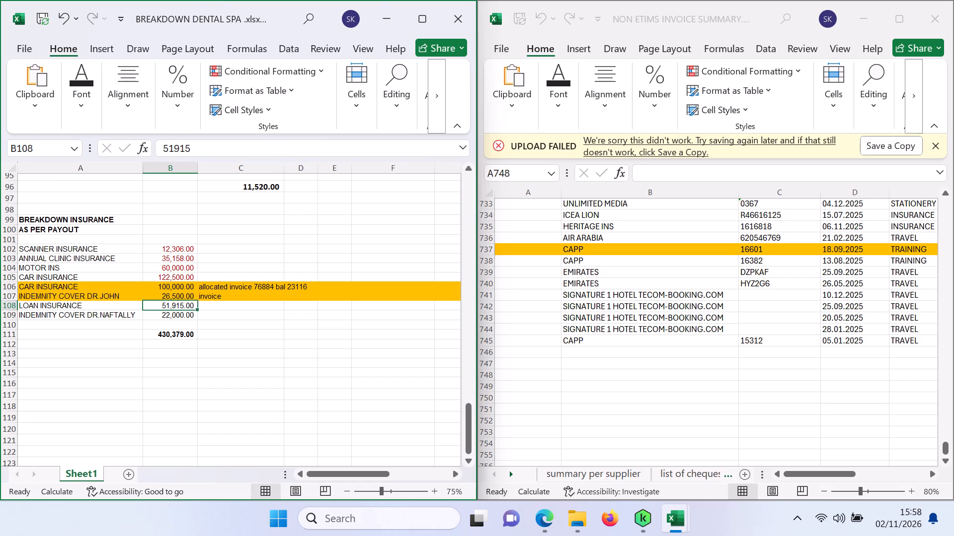
left_click(84, 108)
left_click(212, 178)
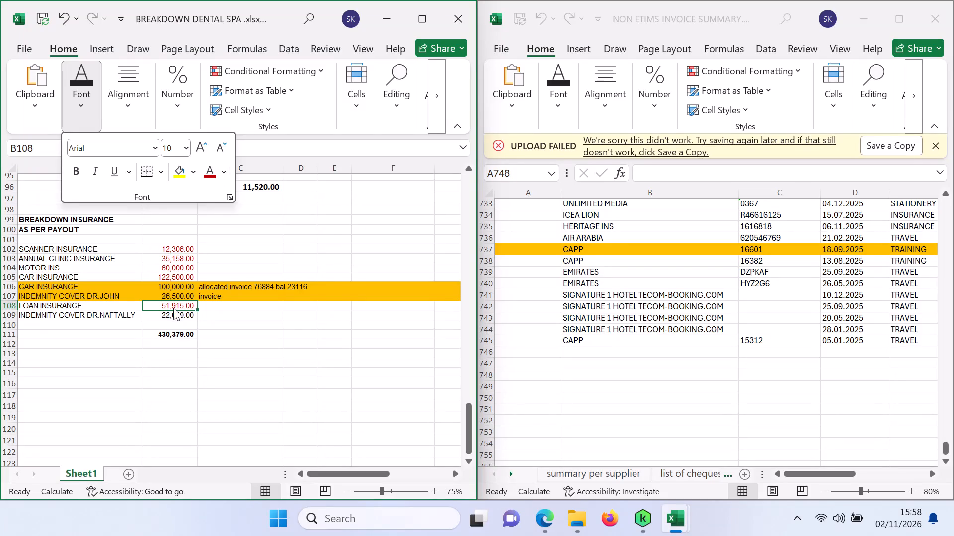
Apply the red font colour to the last INDEMNITY COVER amount, in B109 of the insurance breakdown.
left_click(176, 312)
left_click(176, 312)
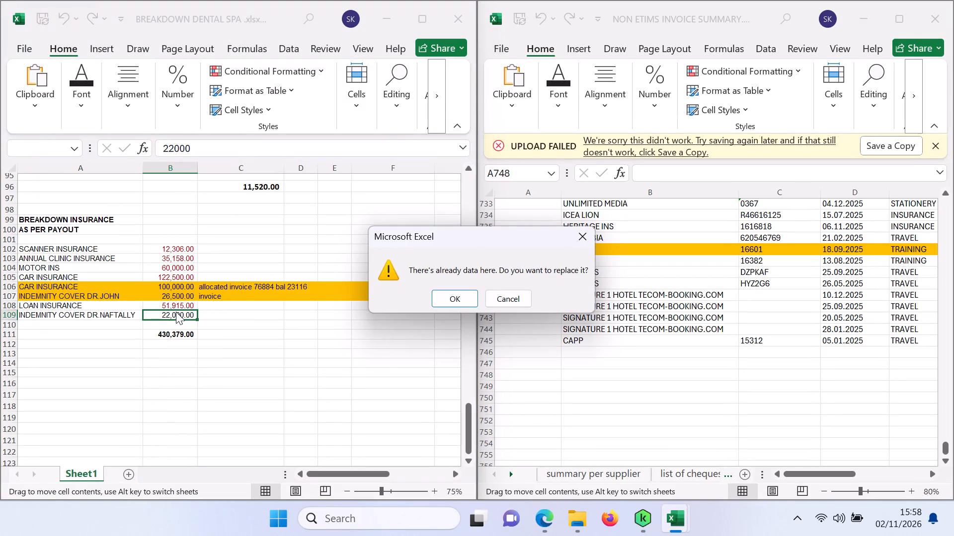
left_click(508, 291)
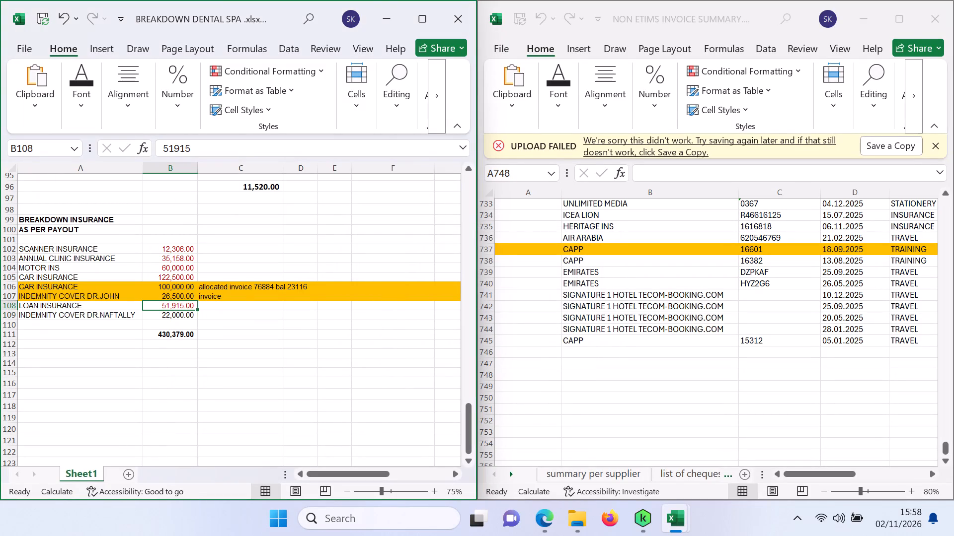
left_click(183, 315)
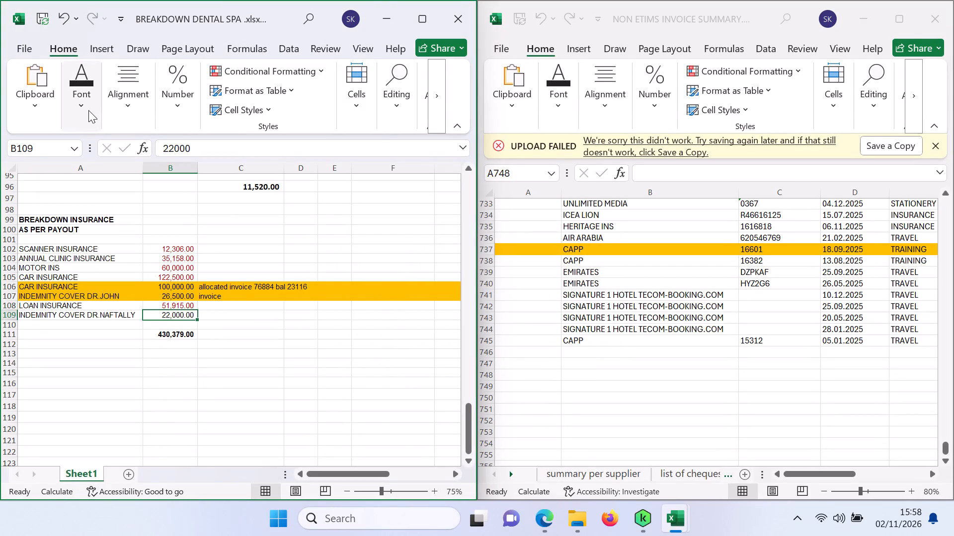
left_click(88, 110)
left_click(209, 169)
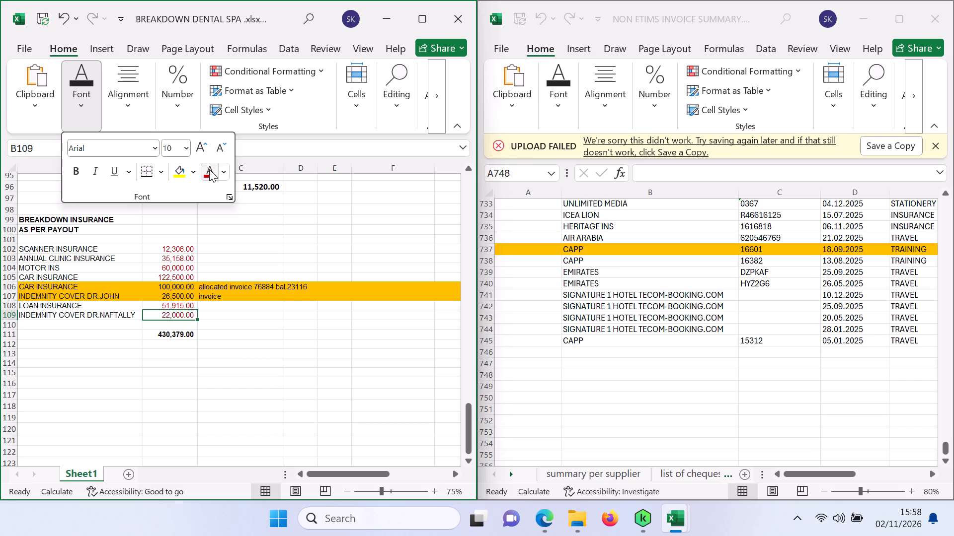
left_click(52, 357)
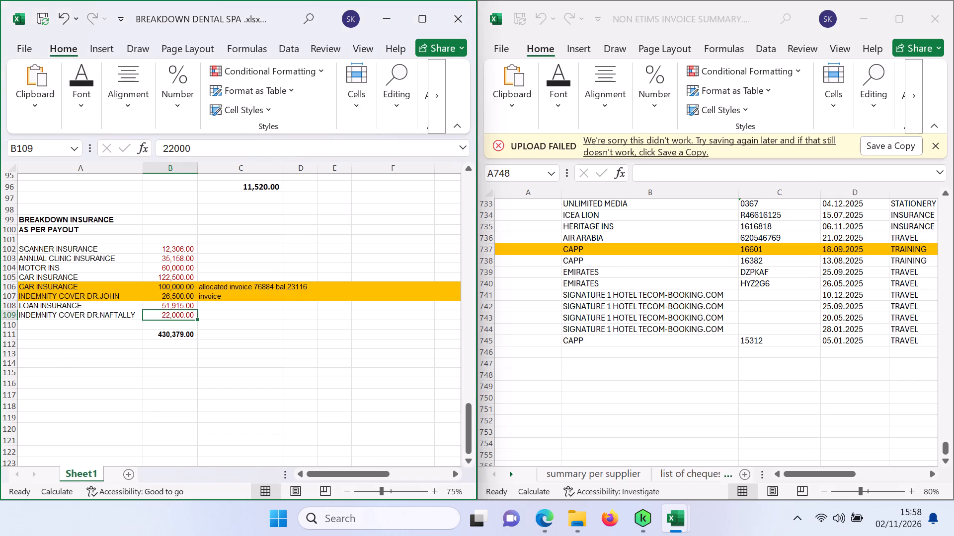
Add two entries below the insurance total: PRIT with 35500 in row 114 and SECVATE with 10000 in row 115.
left_click(42, 366)
key("p")
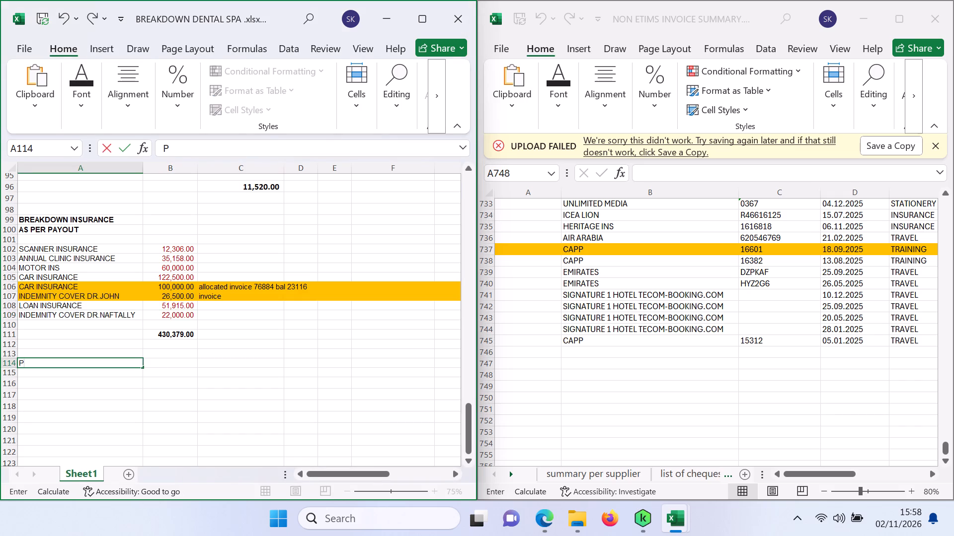
type("RIT")
left_click(160, 363)
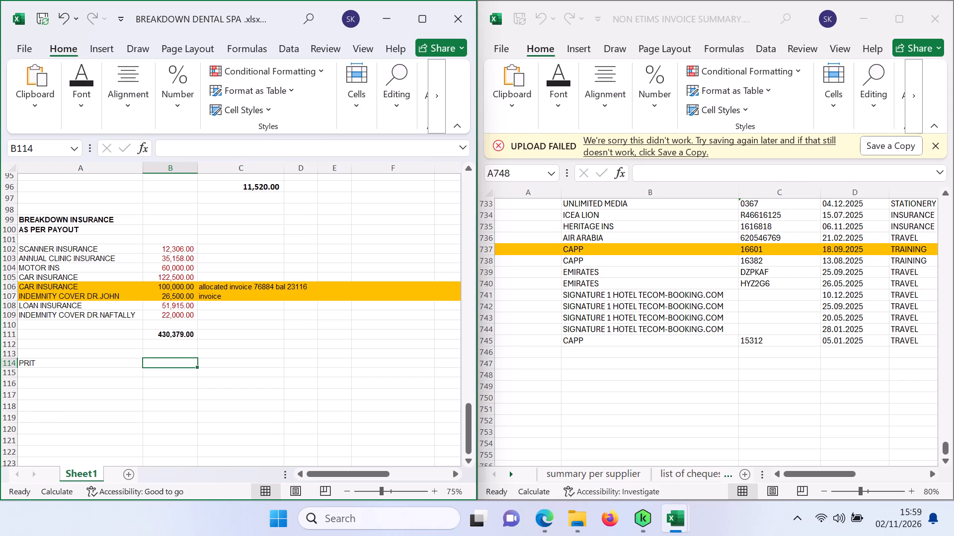
type("355")
type("00")
left_click(45, 371)
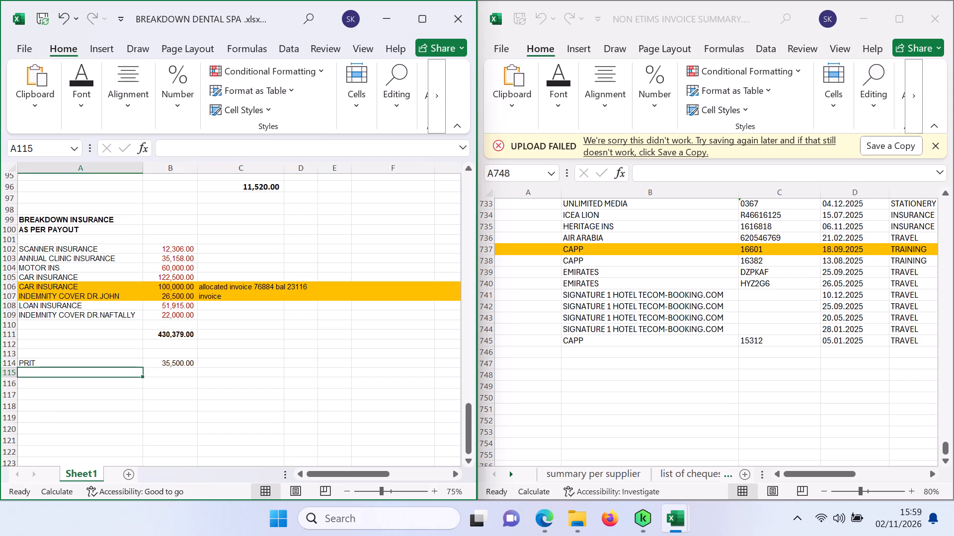
type("SECVATE")
left_click(180, 374)
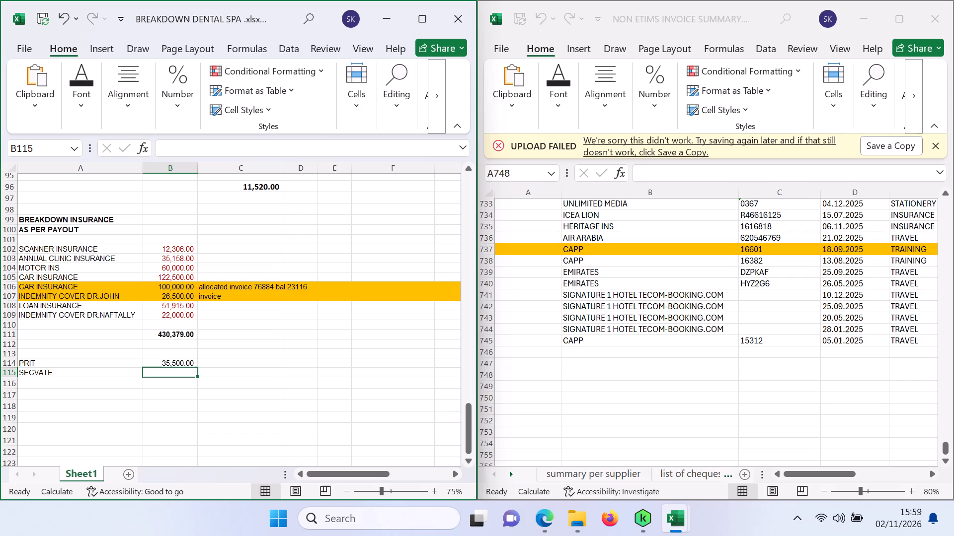
type("10000")
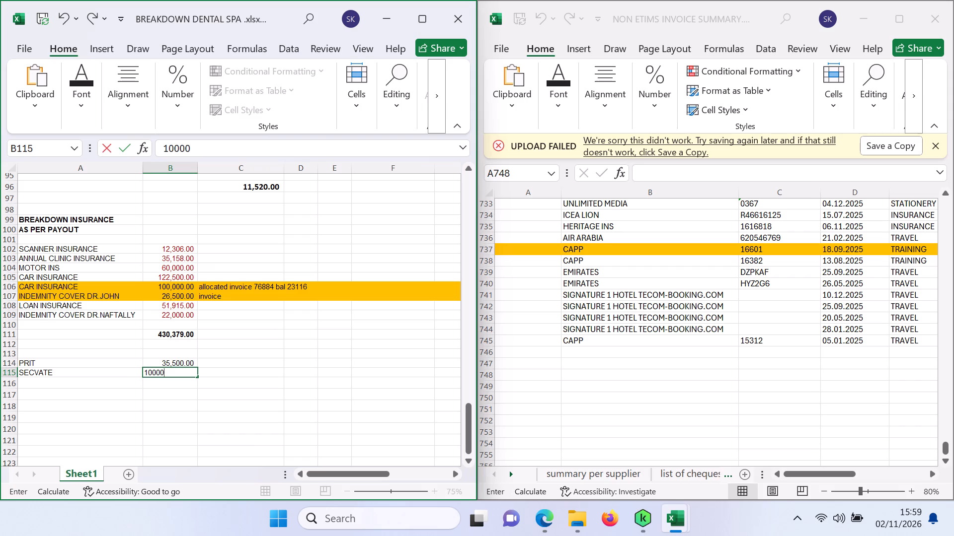
left_click(187, 389)
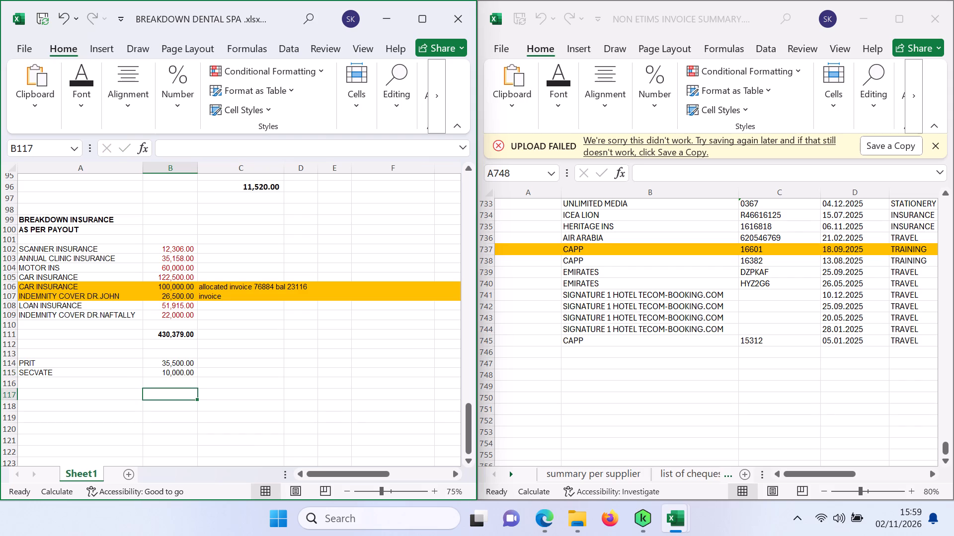
Apply the red font colour to the PRIT and SECVATE amounts in B114 and B115.
left_click(174, 363)
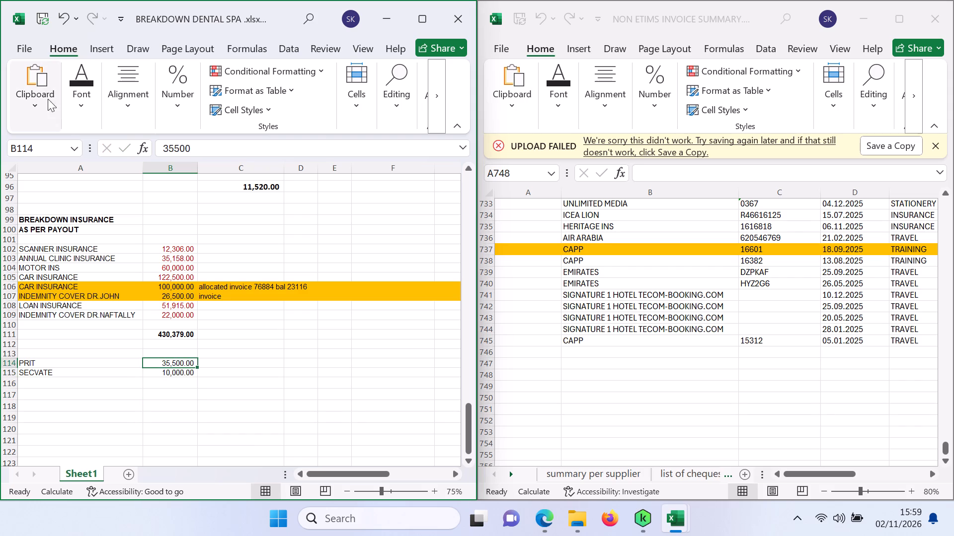
left_click(86, 113)
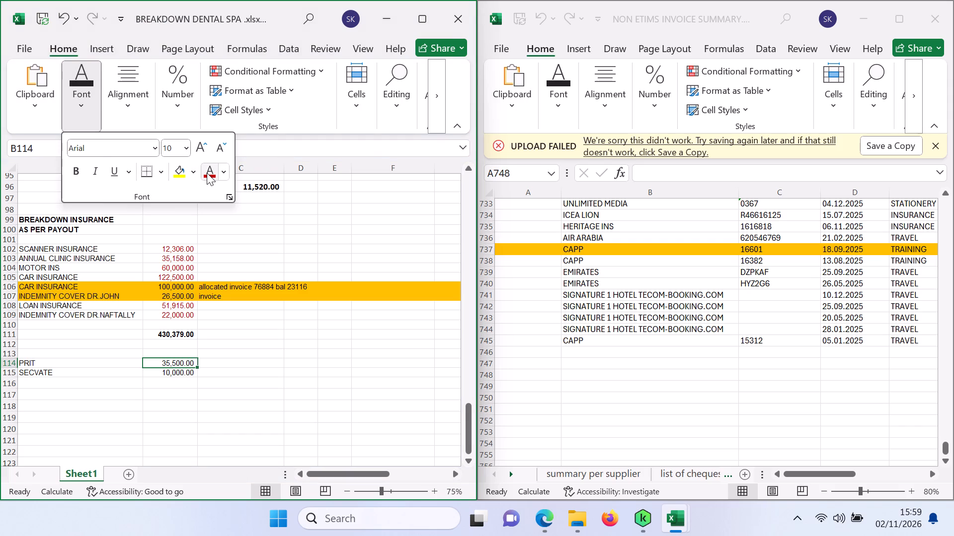
left_click(207, 173)
left_click(189, 368)
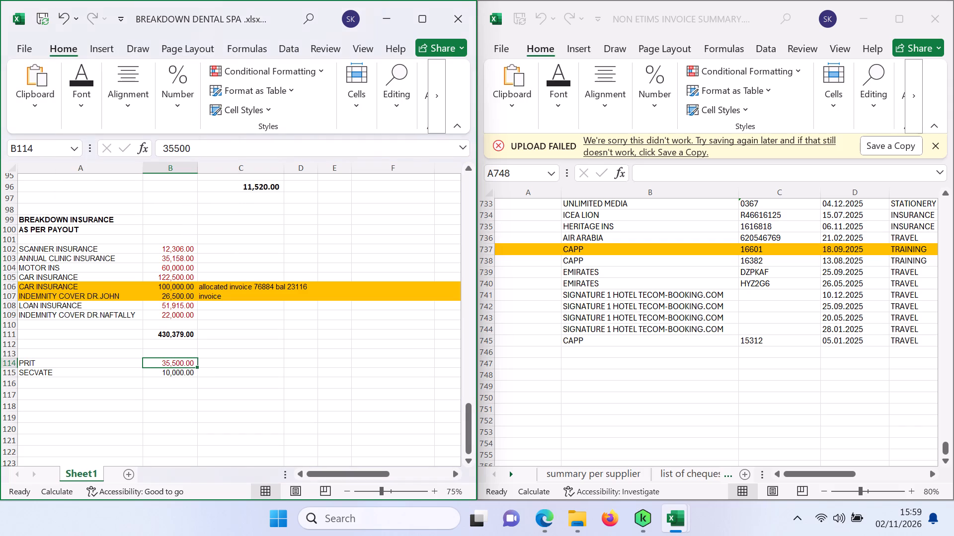
left_click(180, 371)
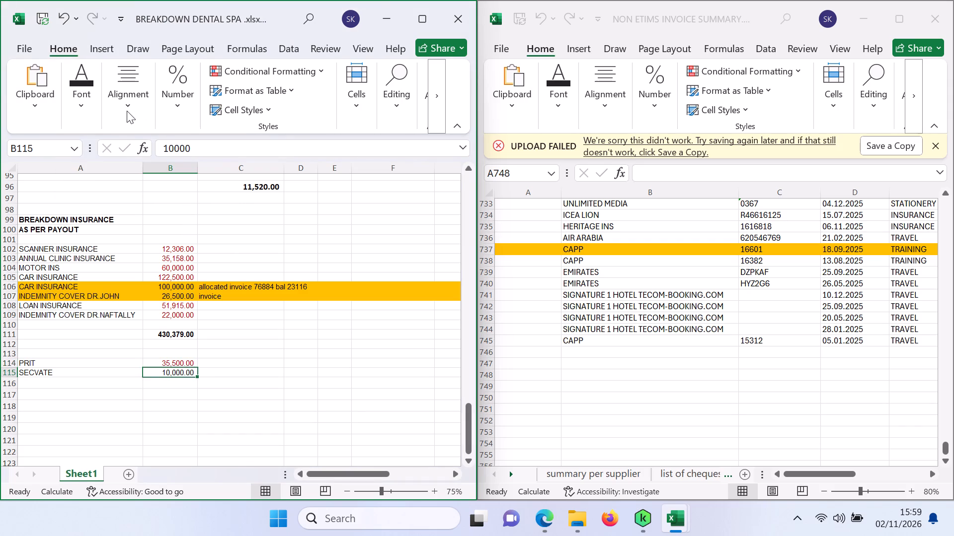
left_click(90, 104)
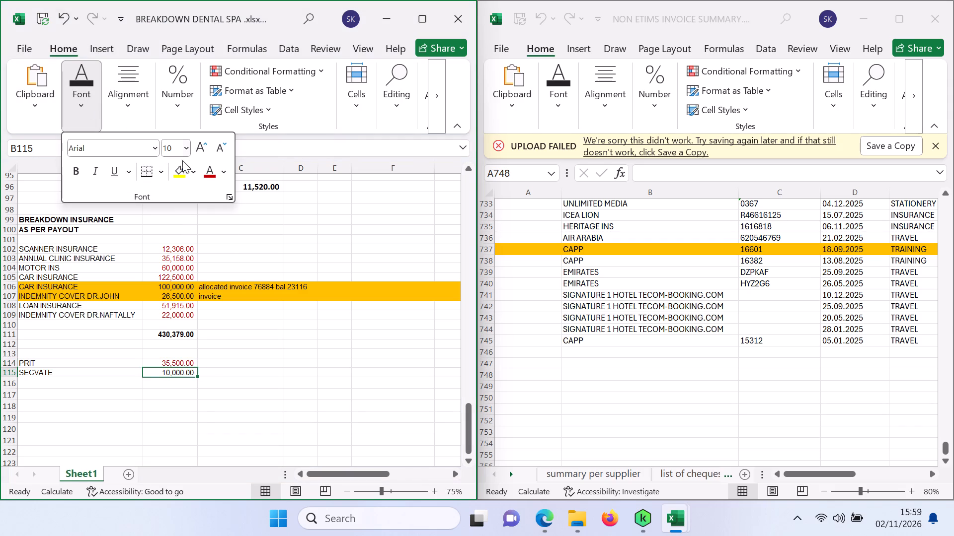
left_click(208, 174)
left_click(230, 352)
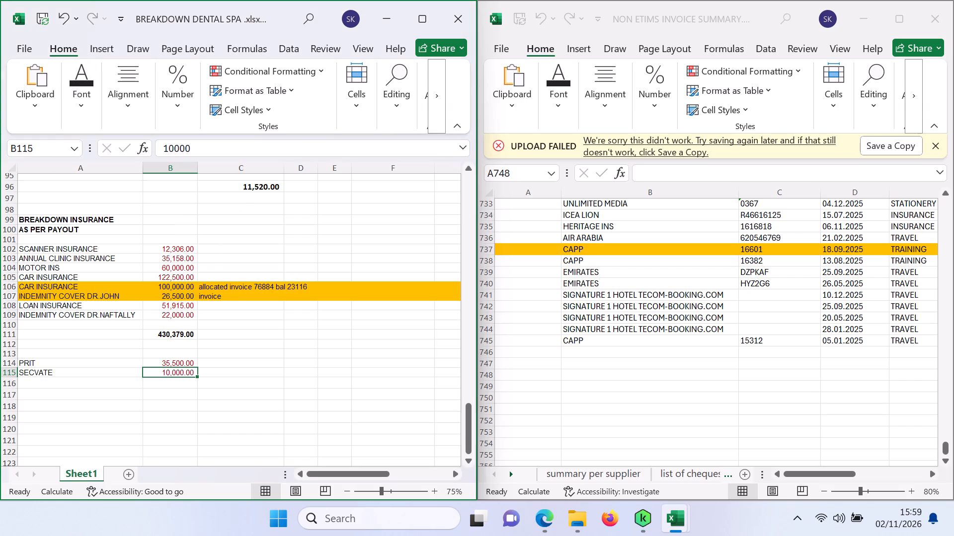
Select the red insurance amounts in B102 to B105, B108 and B109 together with PRIT and SECVATE to total them.
left_click(174, 364)
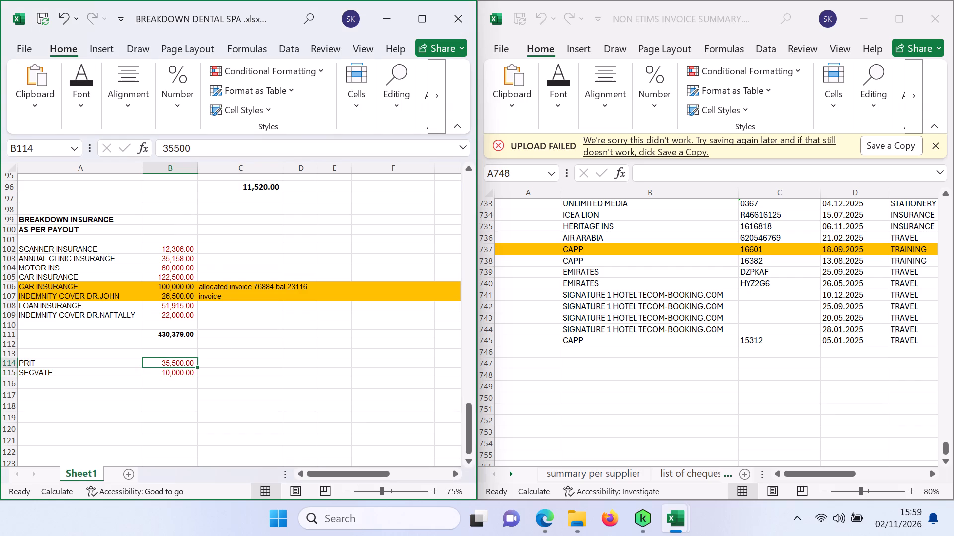
left_click(183, 373, "ctrl")
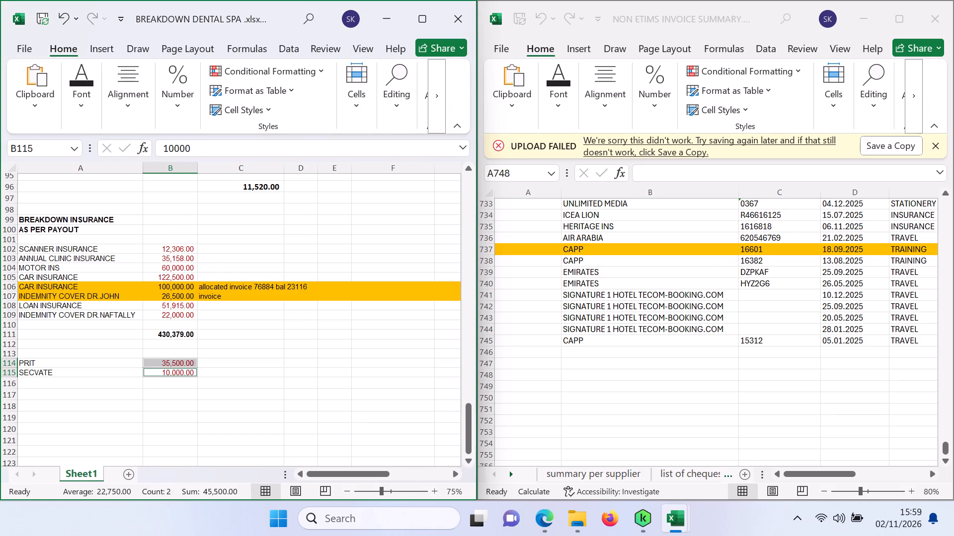
left_click(187, 313, "ctrl")
left_click(184, 306, "ctrl")
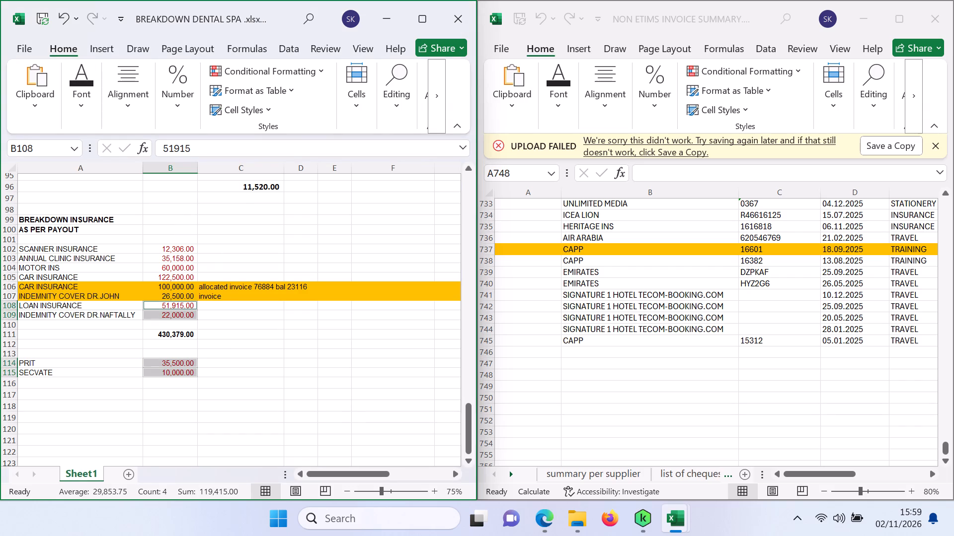
left_click(185, 247, "ctrl")
left_click(183, 260, "ctrl")
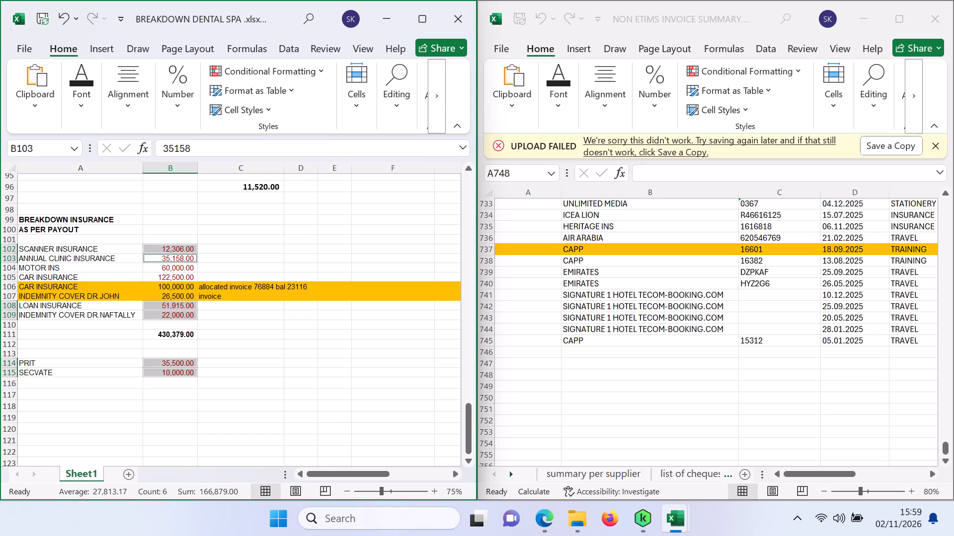
left_click(180, 267, "ctrl")
left_click(178, 278, "ctrl")
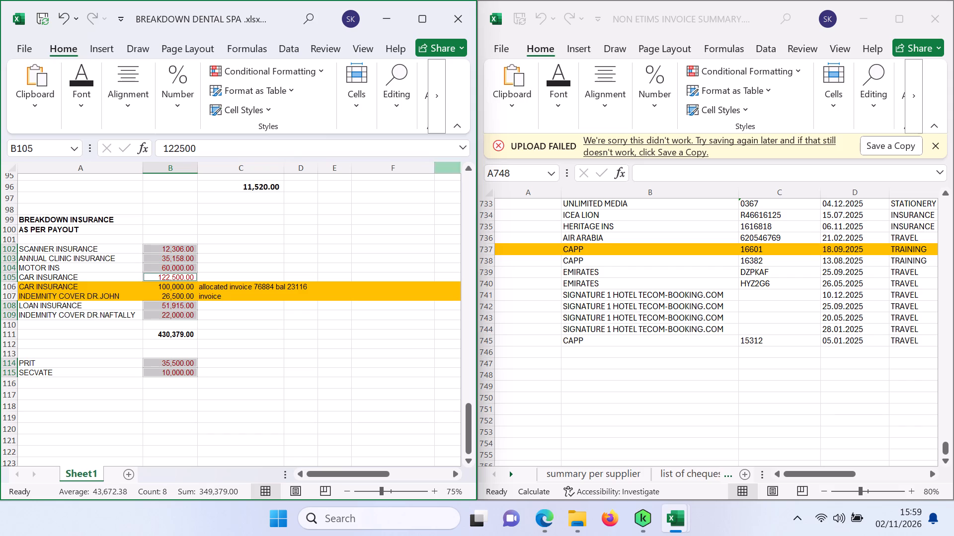
Add the red staff welfare amounts in I24, I26 and I27 to the multi-cell selection being totalled.
double_click(471, 171, "ctrl")
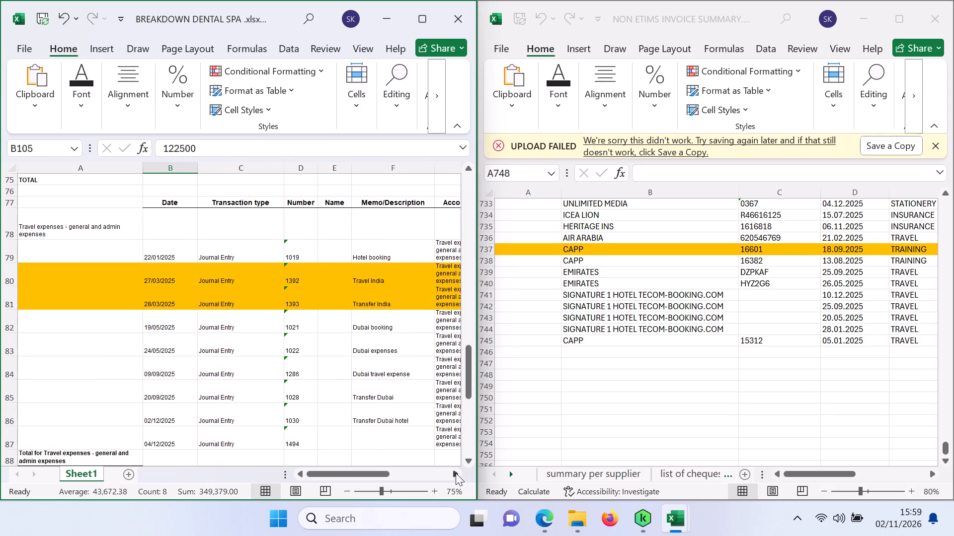
double_click(455, 476, "ctrl")
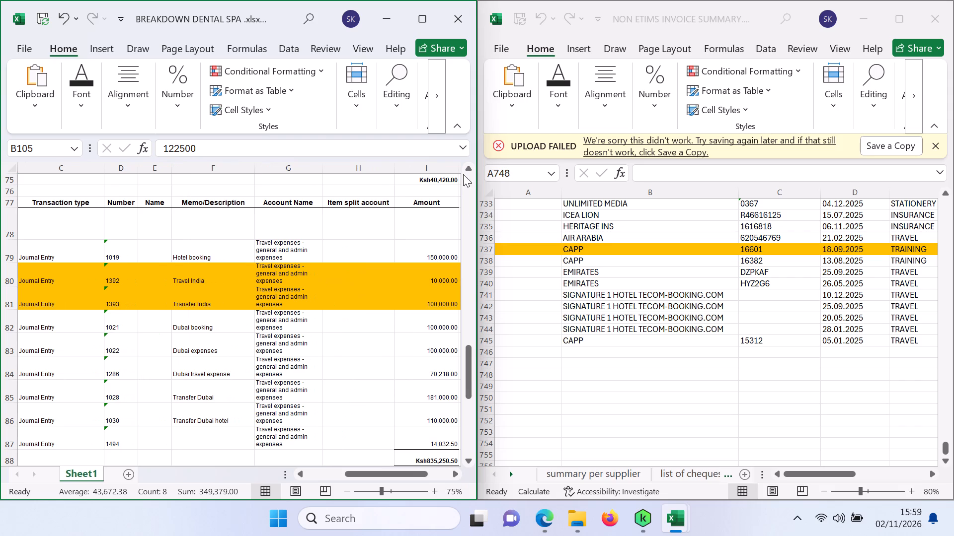
left_click(466, 168, "ctrl")
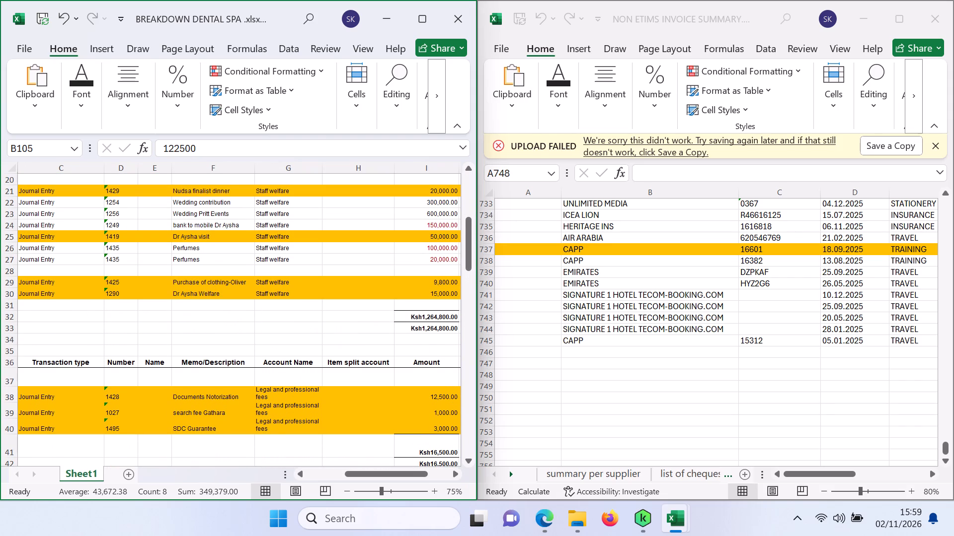
left_click(439, 251, "ctrl")
left_click(446, 259, "ctrl")
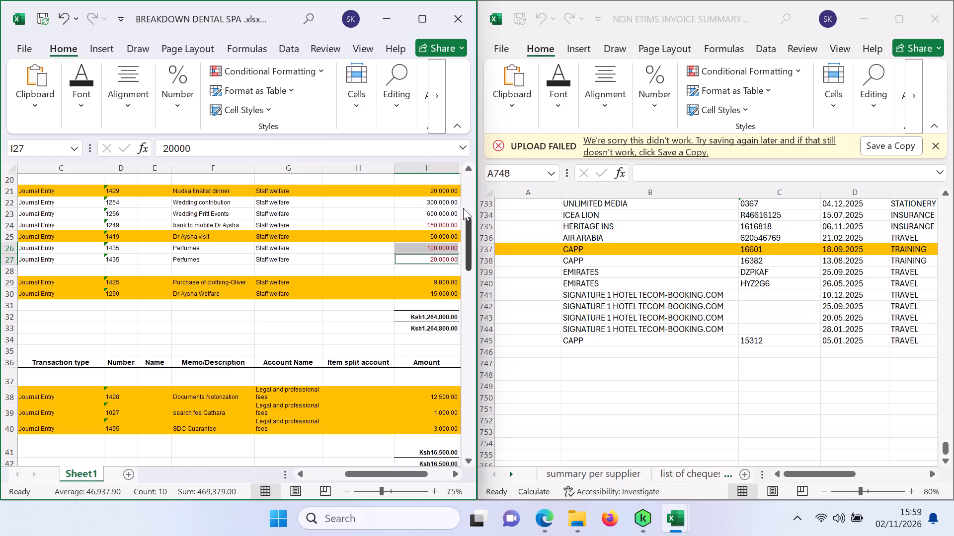
left_click(438, 223, "ctrl")
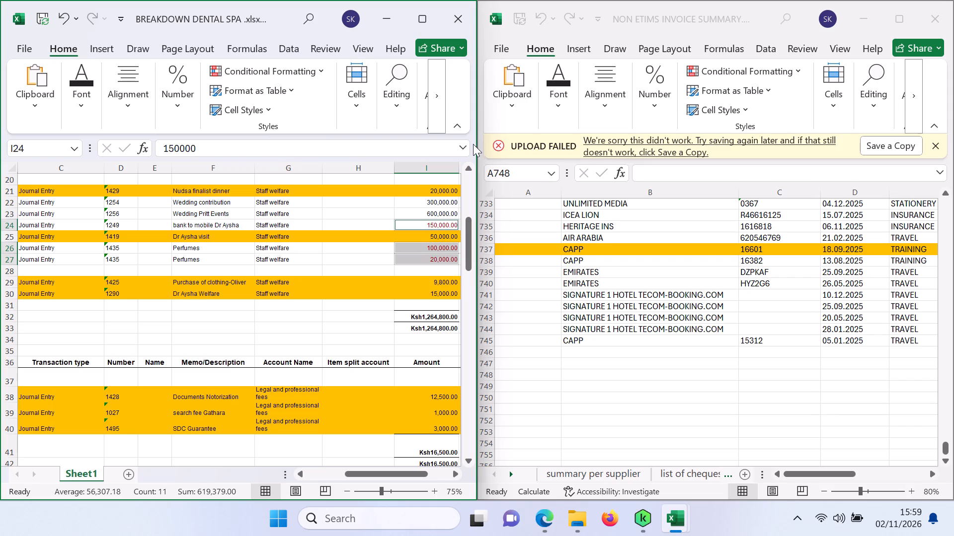
Check the other expense sections for more amounts to total and add the 28/04/2025 BEAMERTECH repair amount in C94 to the selection.
double_click(467, 169, "ctrl")
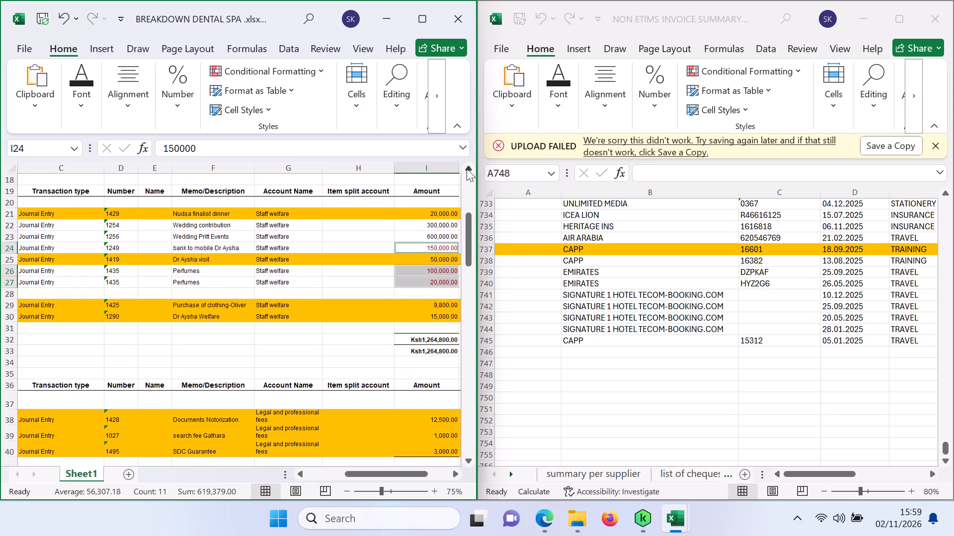
triple_click(467, 169, "ctrl")
left_click(467, 169, "ctrl")
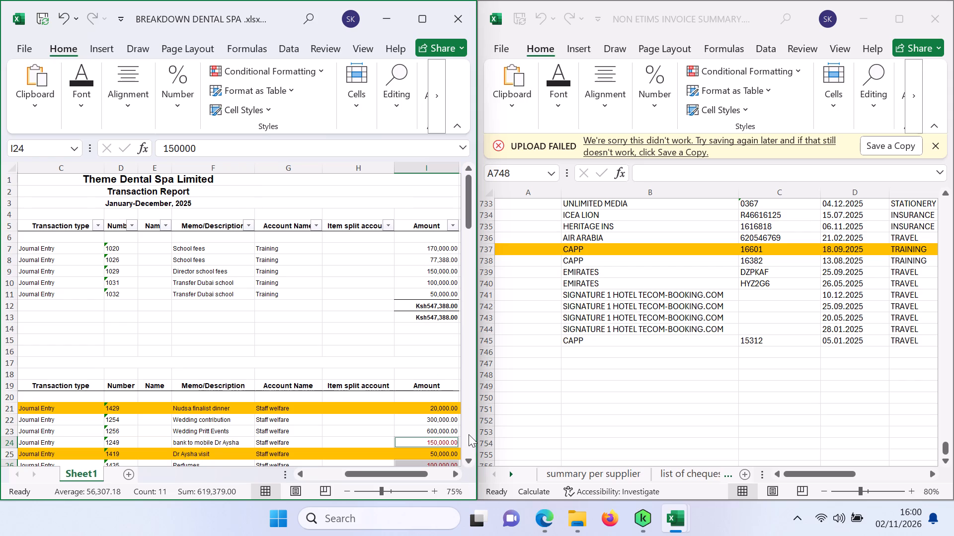
left_click(469, 459, "ctrl")
left_click(469, 459, "ctrl")
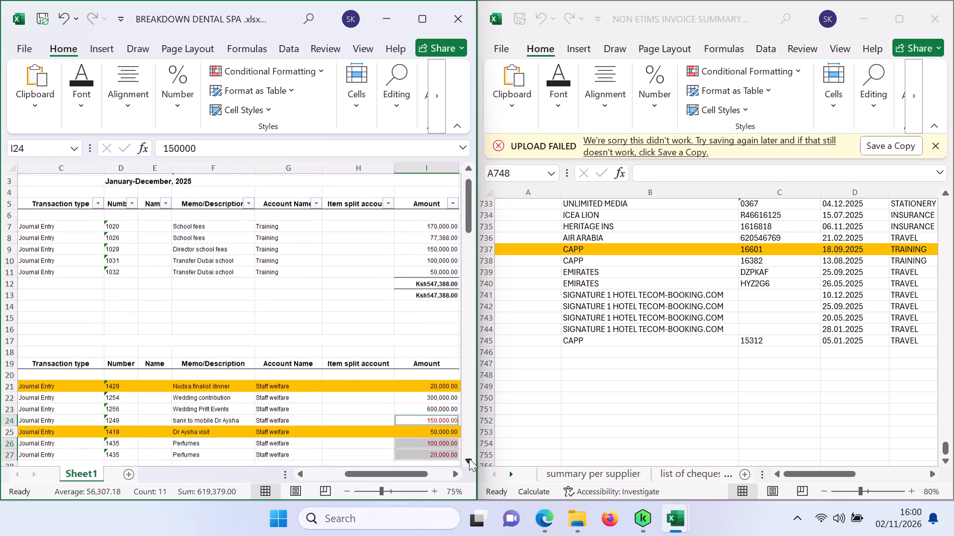
left_click(469, 459, "ctrl")
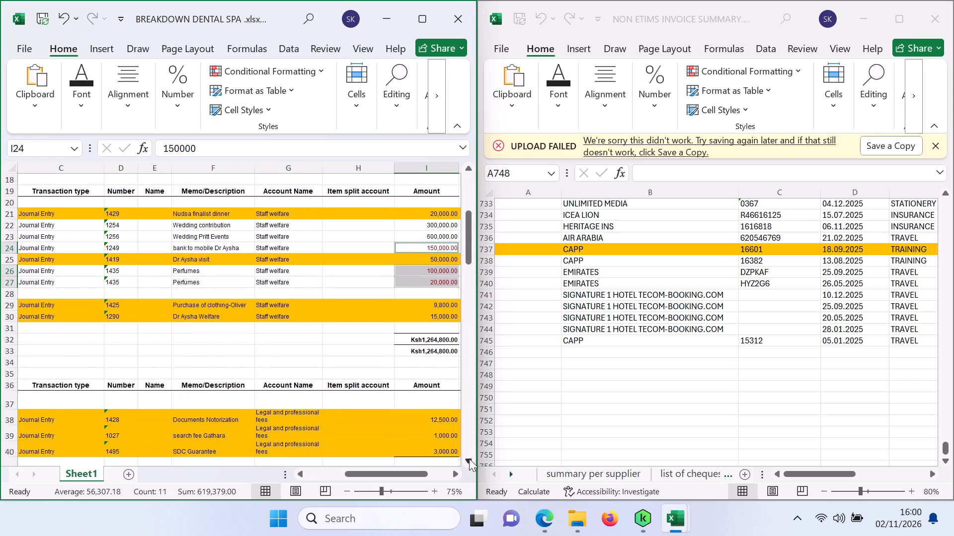
left_click(469, 459, "ctrl")
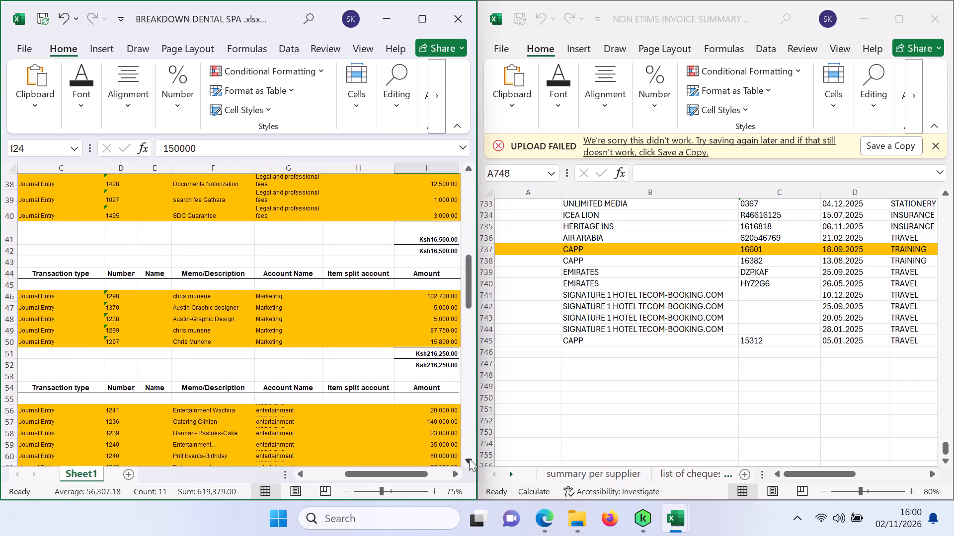
left_click(469, 459, "ctrl")
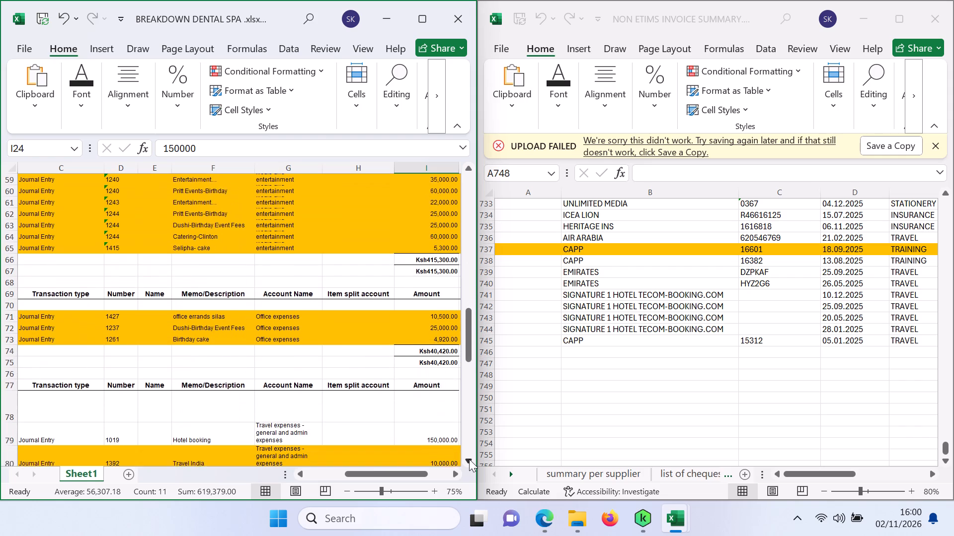
left_click(469, 459, "ctrl")
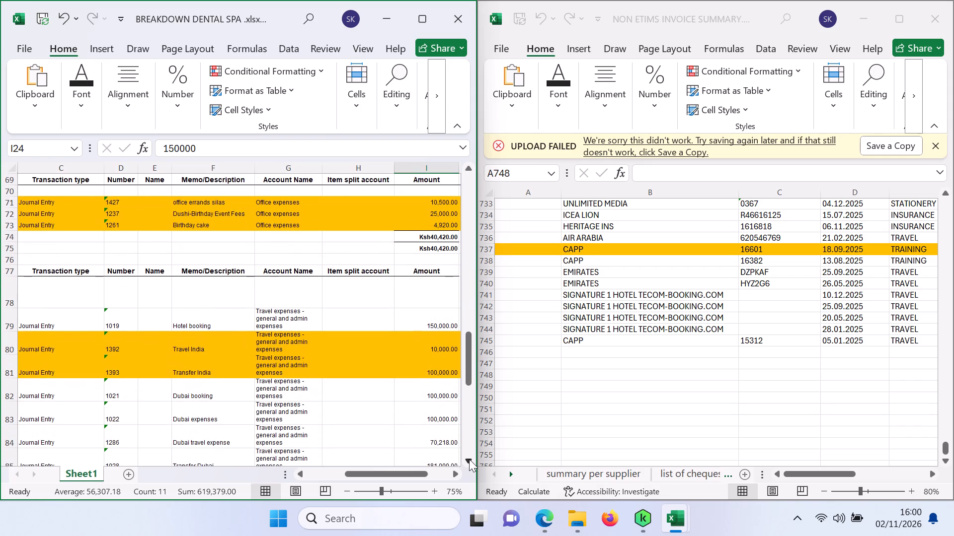
double_click(469, 459, "ctrl")
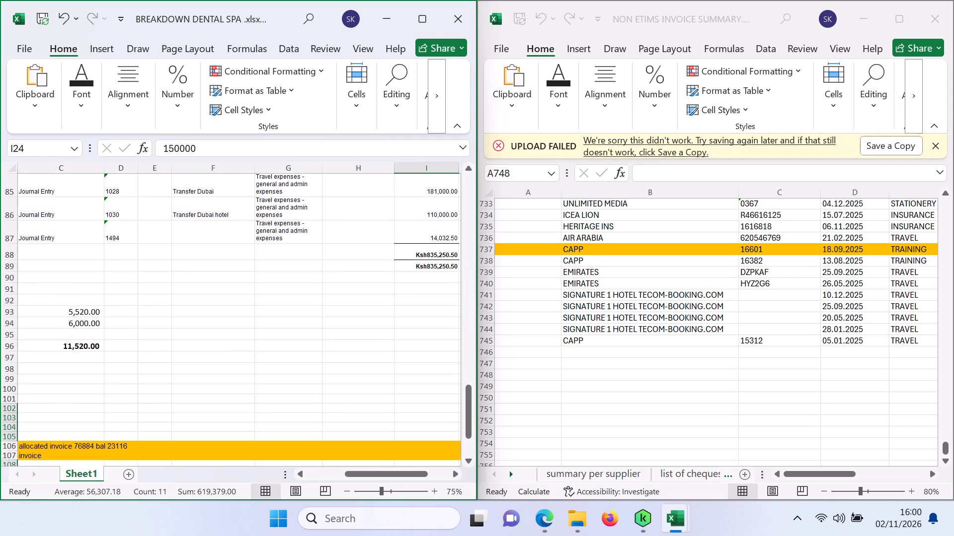
triple_click(305, 478, "ctrl")
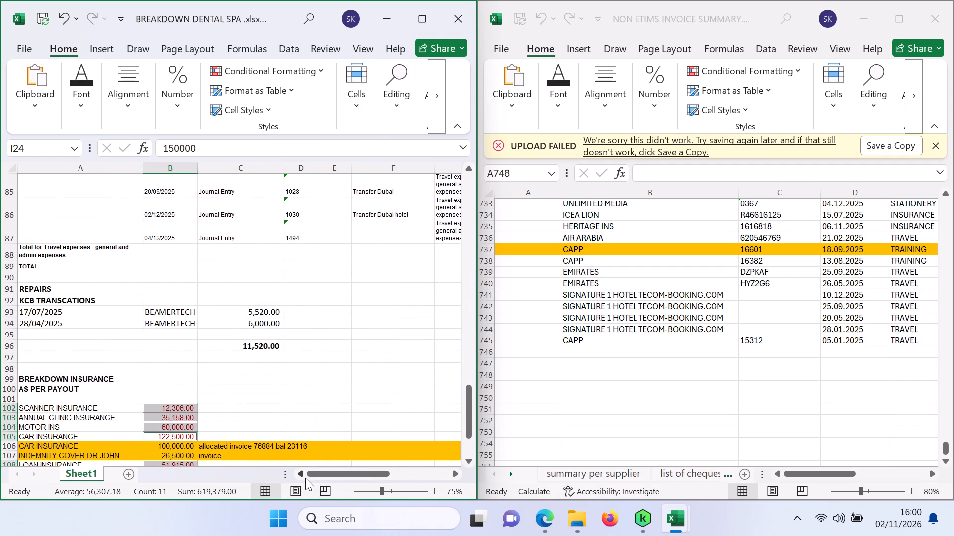
left_click(261, 321, "ctrl")
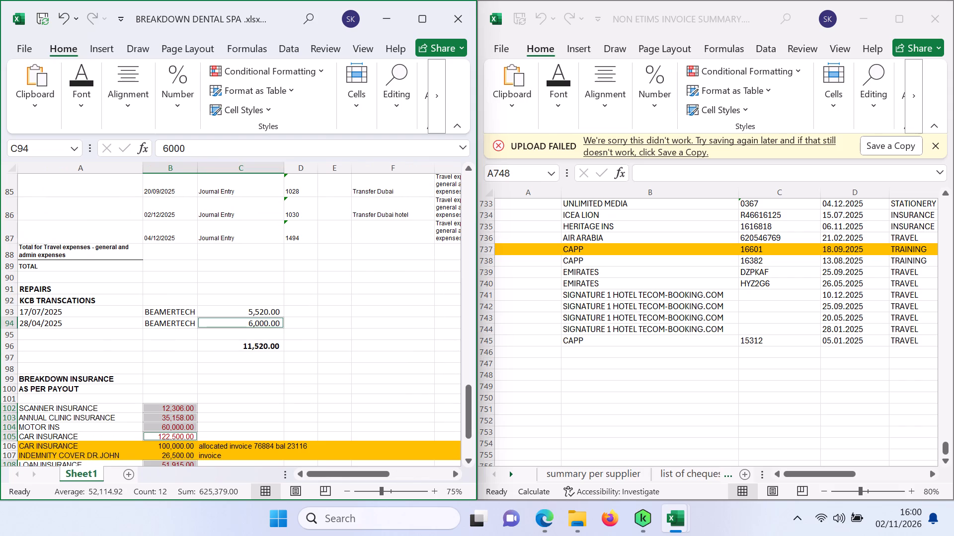
Apply the red font colour to the 28/04/2025 BEAMERTECH repair amount in C94.
left_click(261, 321)
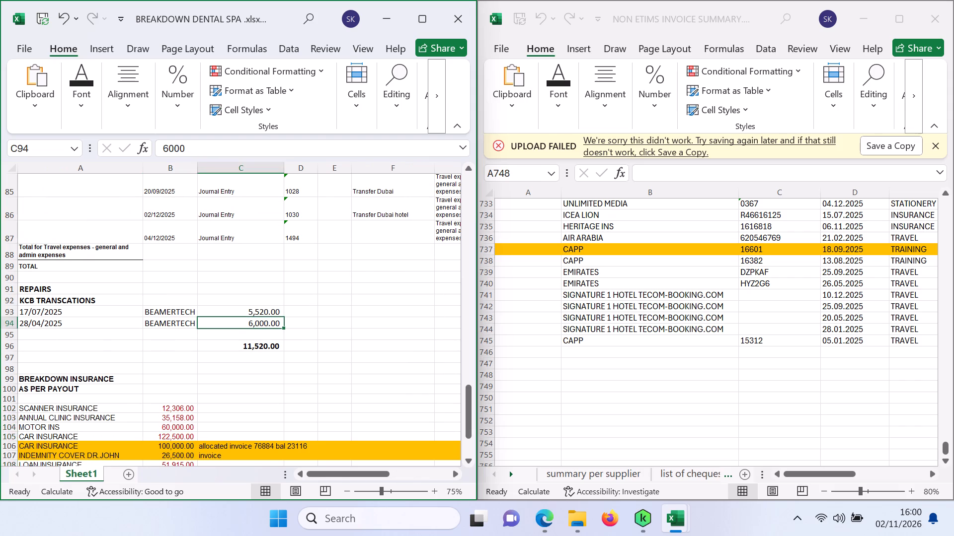
left_click(85, 111)
left_click(210, 178)
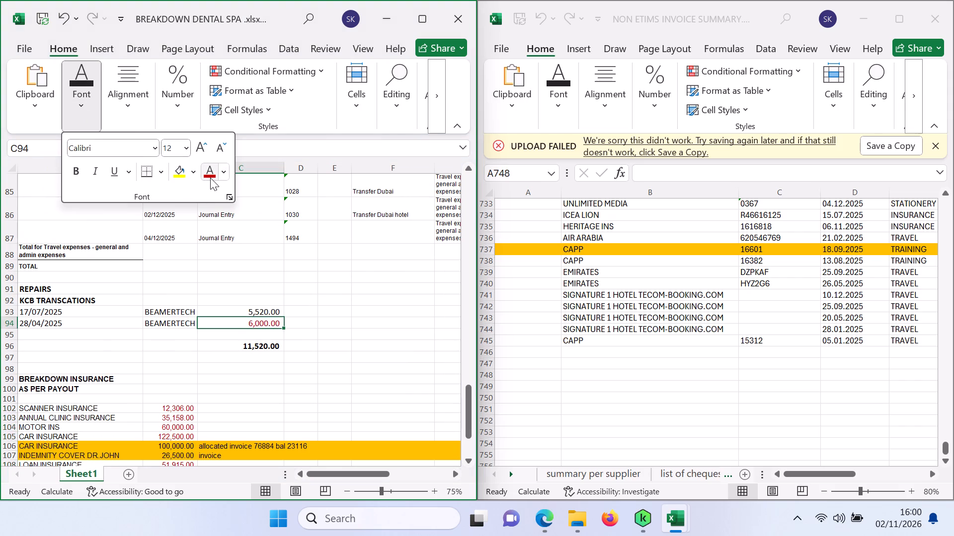
left_click(320, 317)
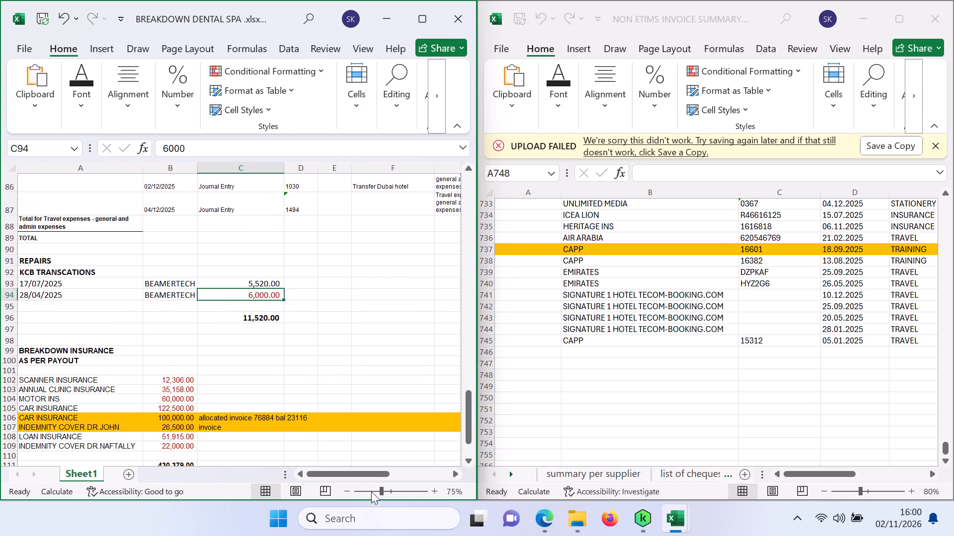
Search the computer for BRE, open the BREAKDOWN DENTAL .xlsx workbook and maximise its window.
left_click(329, 521)
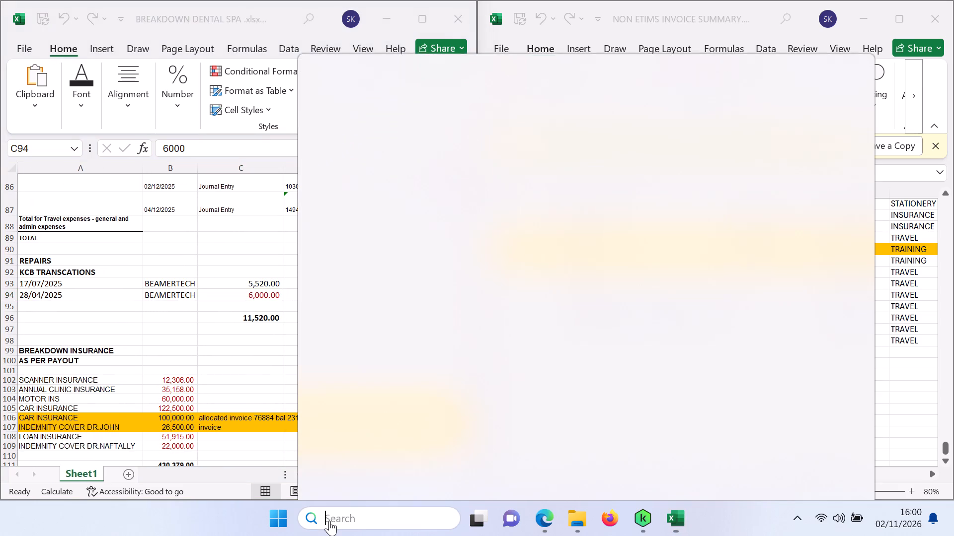
type("BRE")
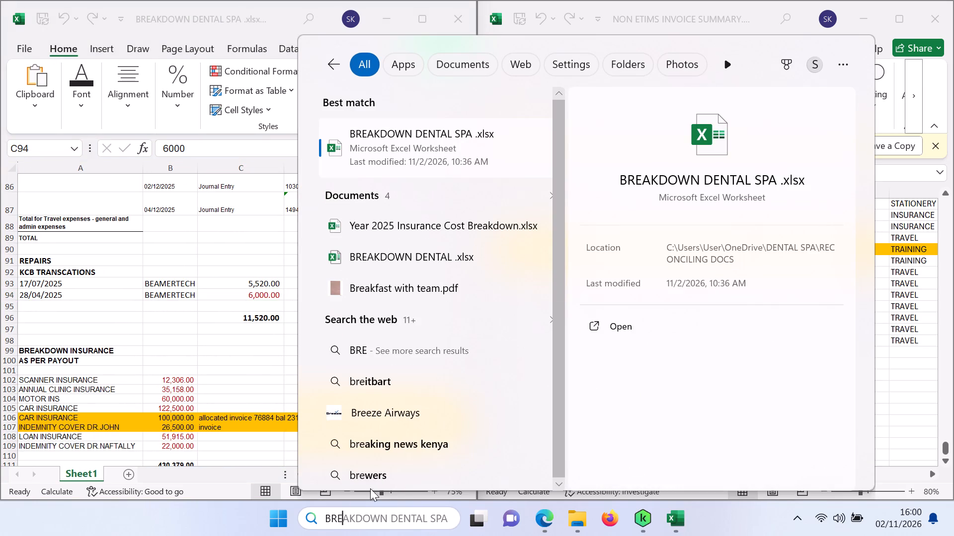
double_click(421, 257)
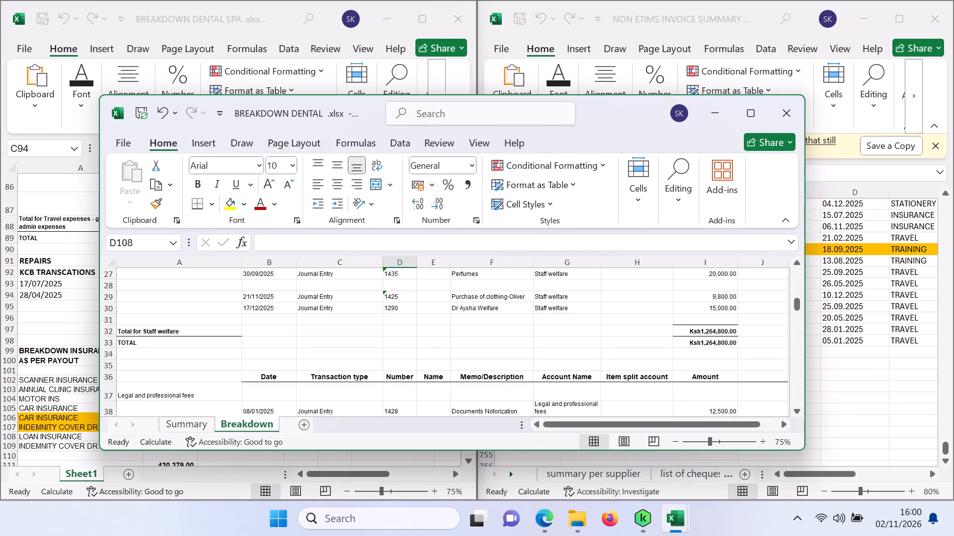
left_click(748, 109)
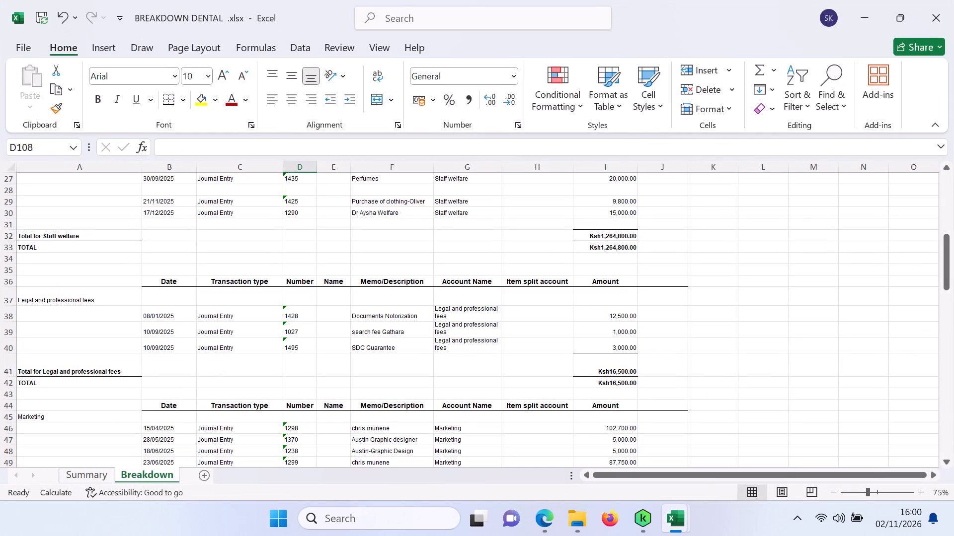
On the Summary sheet, apply the red font colour to the ACCOUNTING FEE, QUICK BOOKS and TRAINING ACCOUNTS amounts in B3 to B5.
left_click(91, 472)
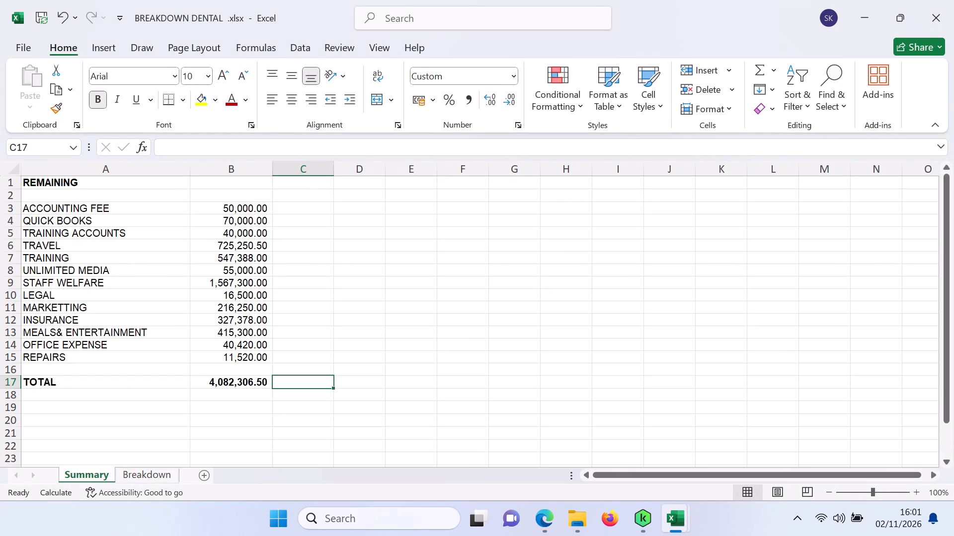
left_click(233, 207)
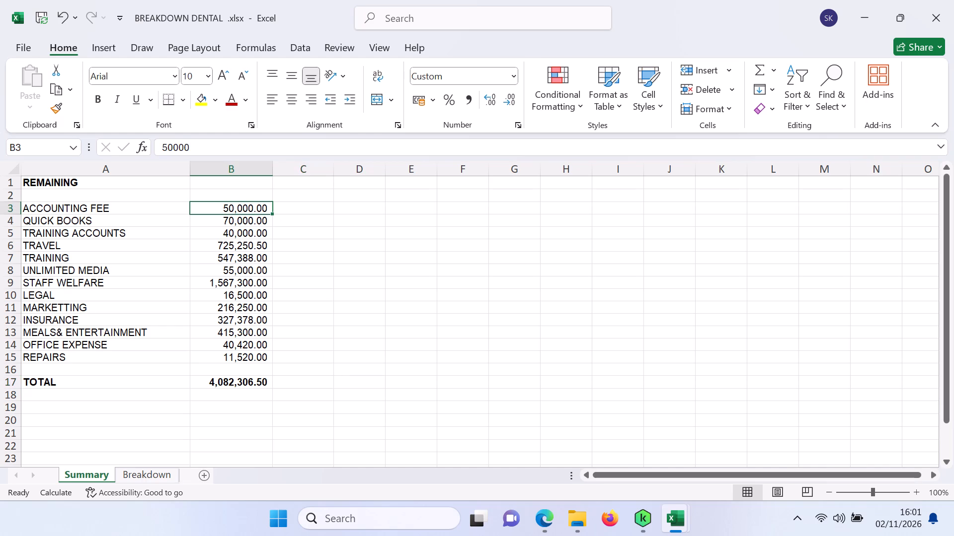
left_click(231, 100)
left_click(239, 220)
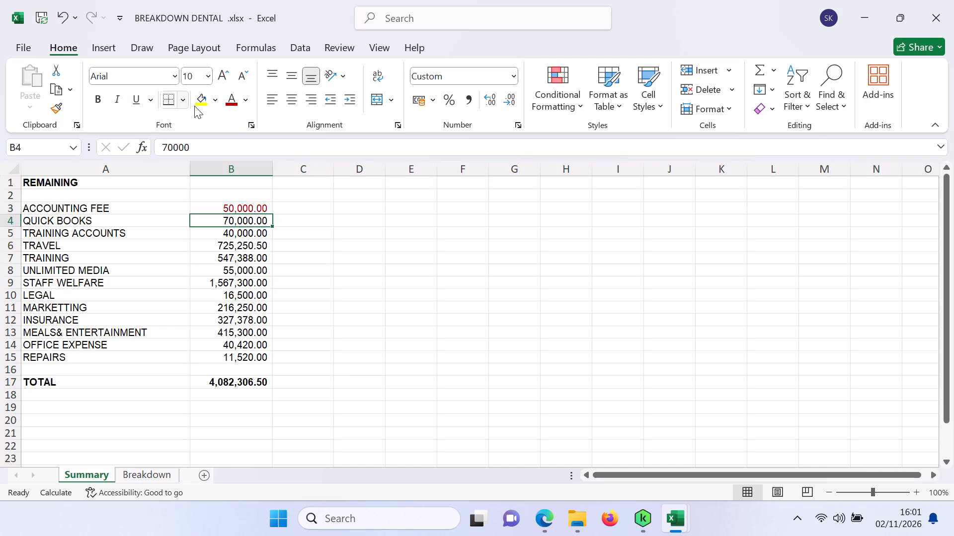
left_click(234, 100)
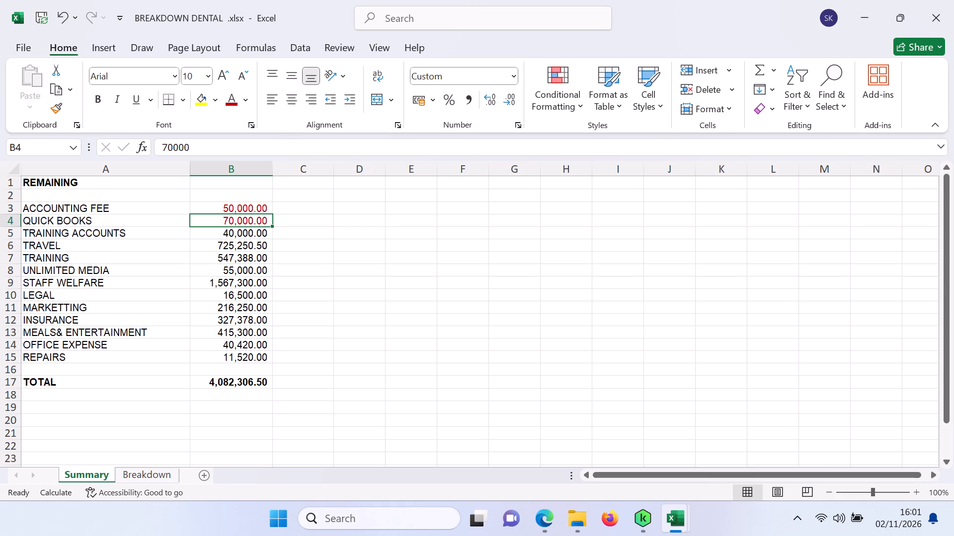
left_click(250, 235)
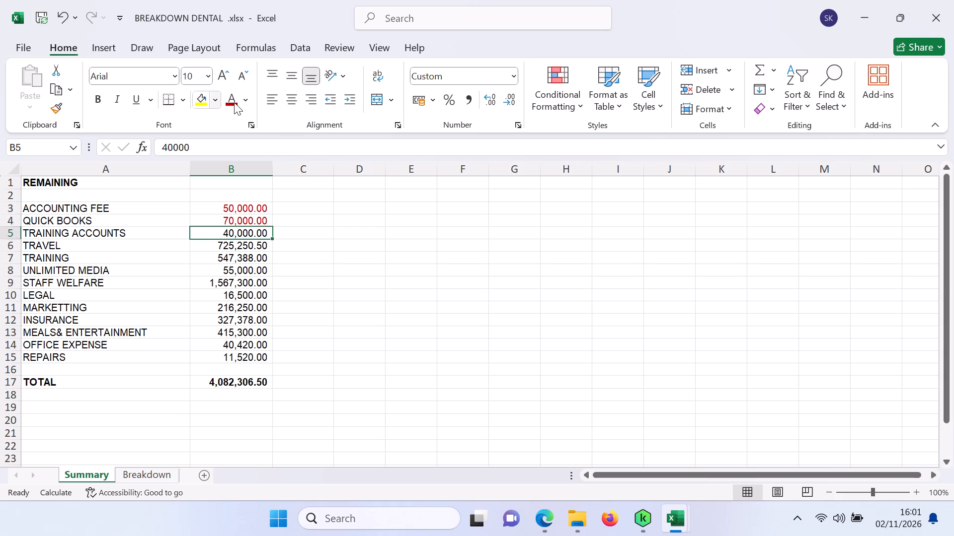
left_click(234, 102)
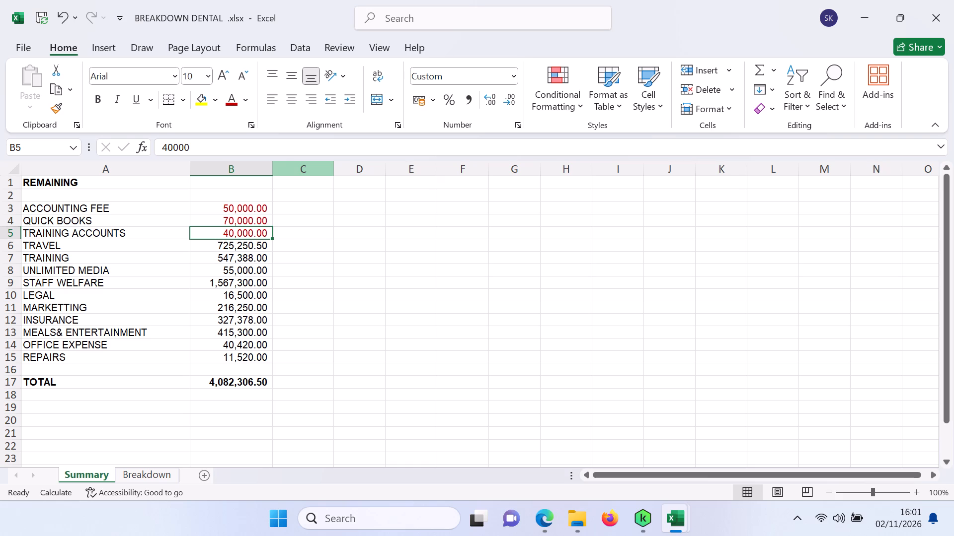
Apply the red font colour to the LEGAL, MARKETTING, INSURANCE, MEALS& ENTERTAINMENT and OFFICE EXPENSE amounts in B10 to B14.
left_click(246, 296)
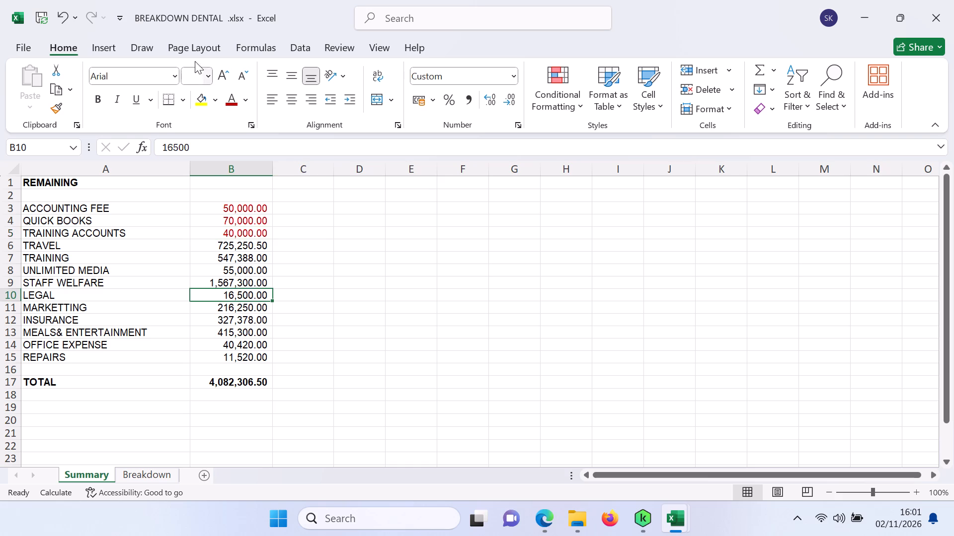
left_click(229, 98)
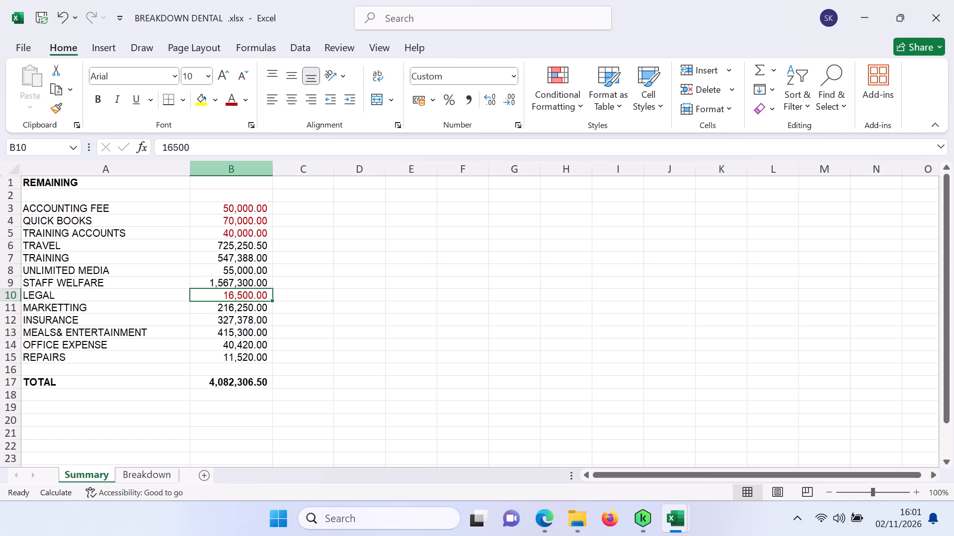
left_click(233, 308)
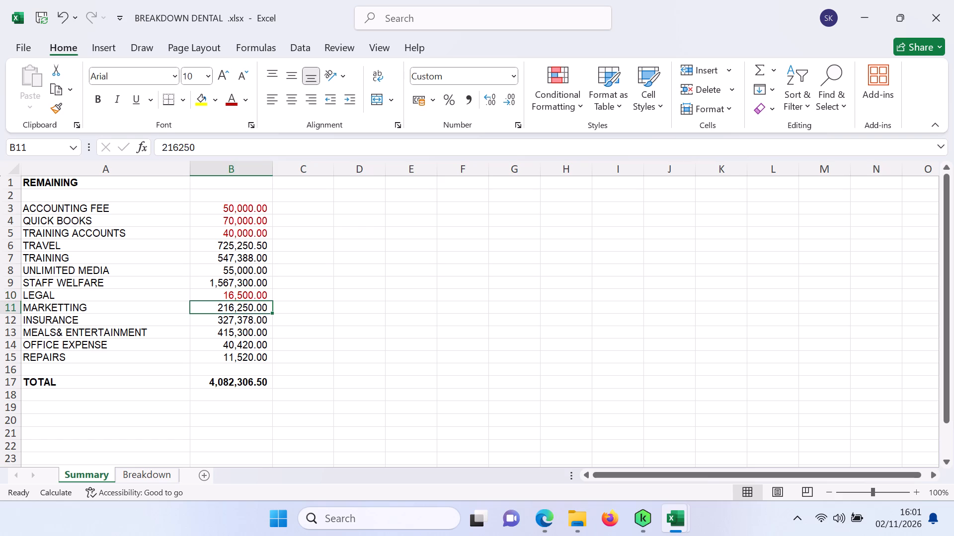
left_click(225, 101)
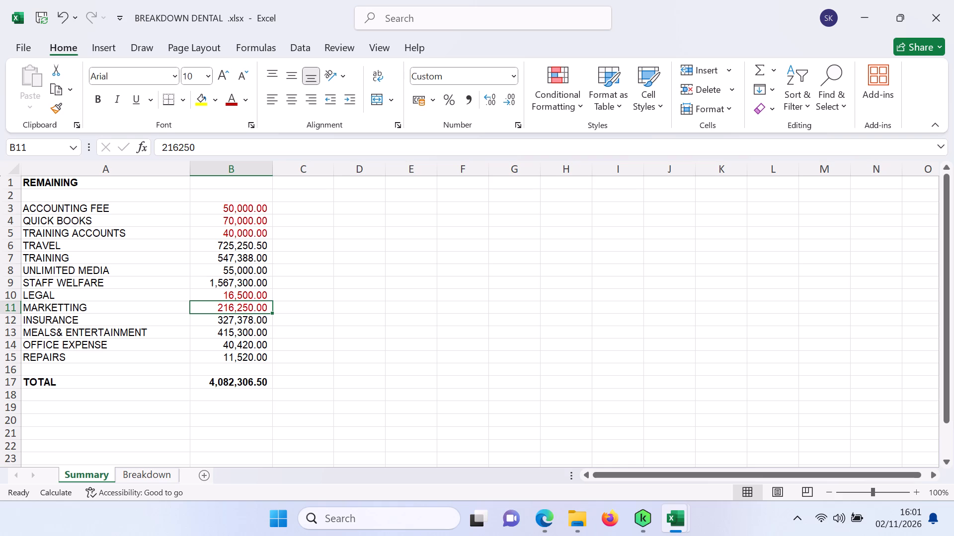
left_click(246, 316)
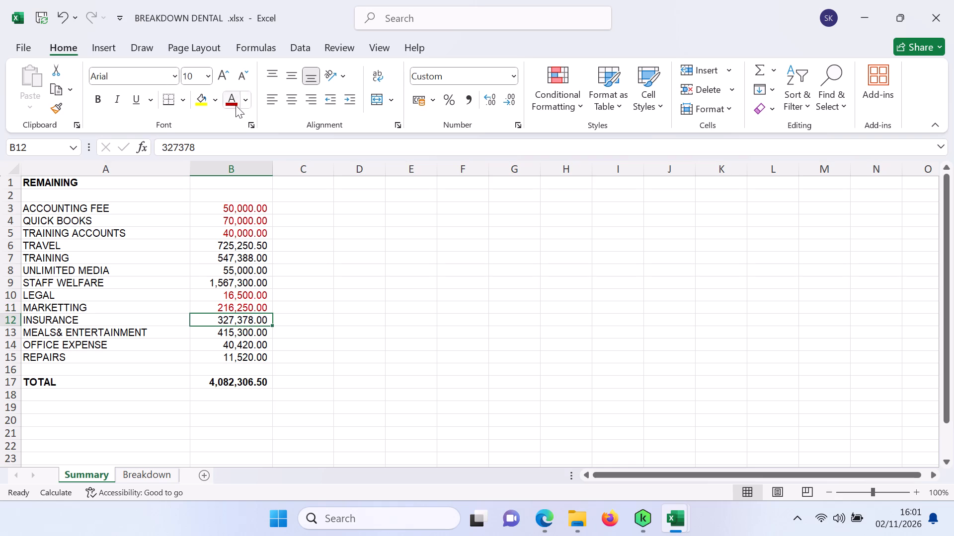
left_click(150, 474)
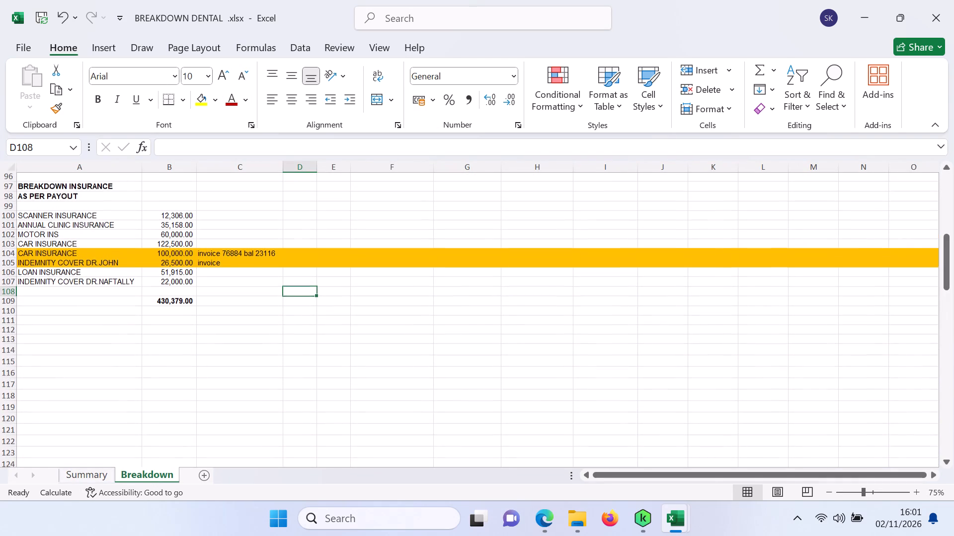
left_click(73, 473)
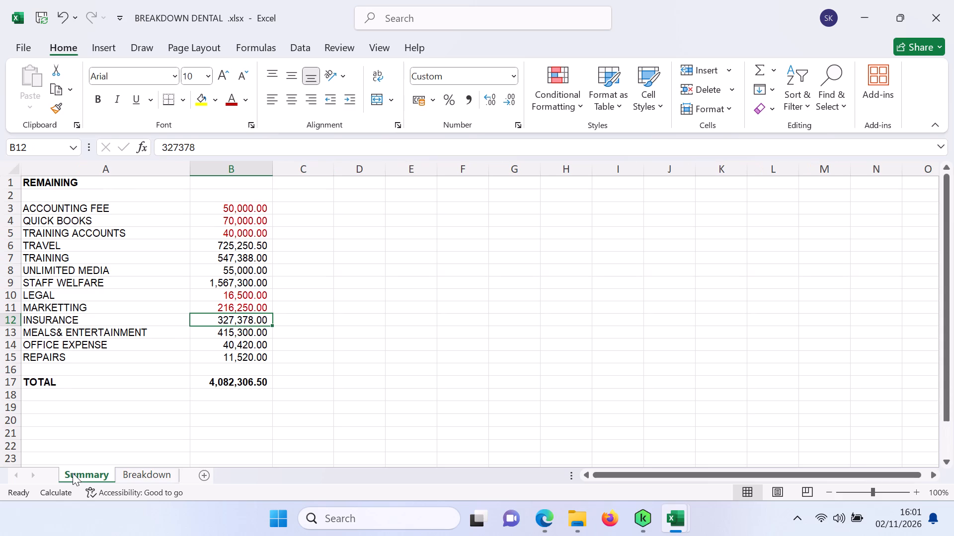
left_click(233, 107)
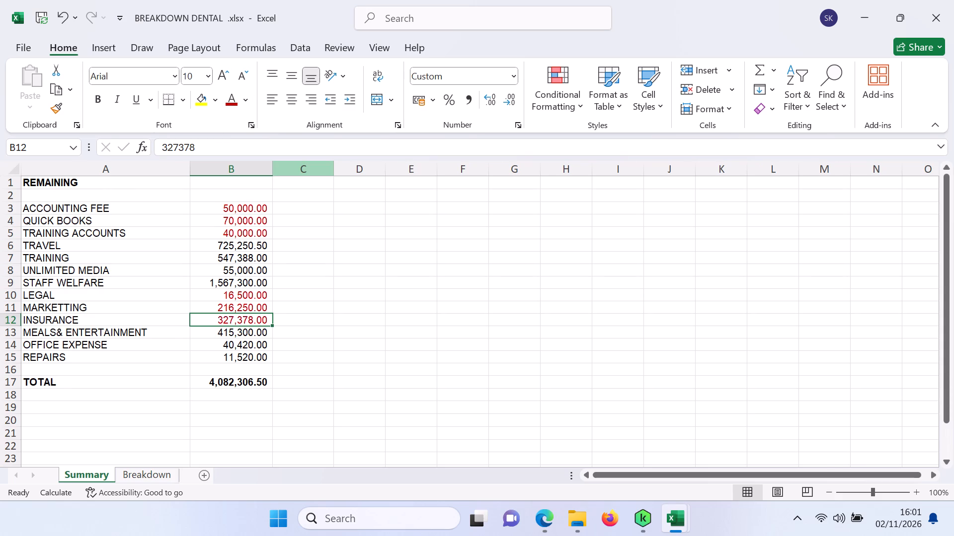
left_click(239, 328)
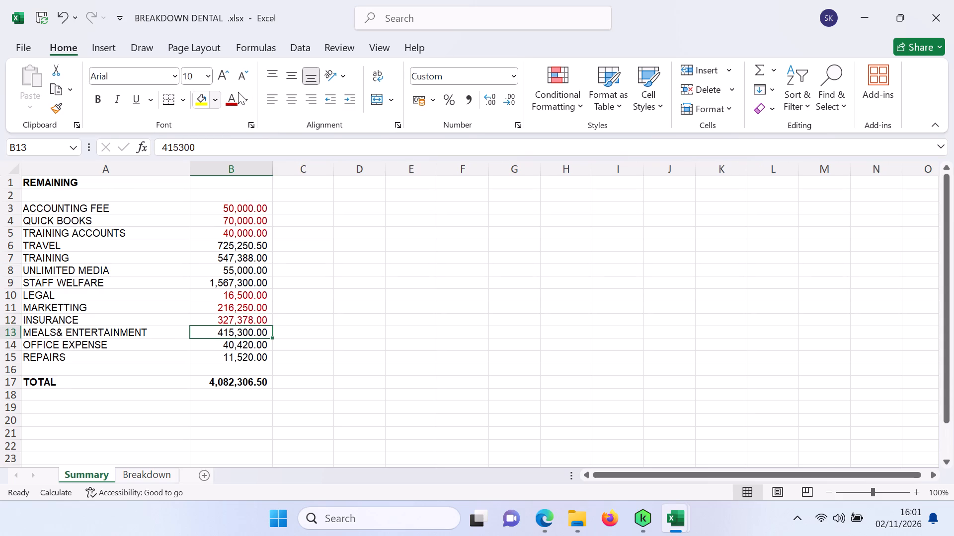
left_click(238, 98)
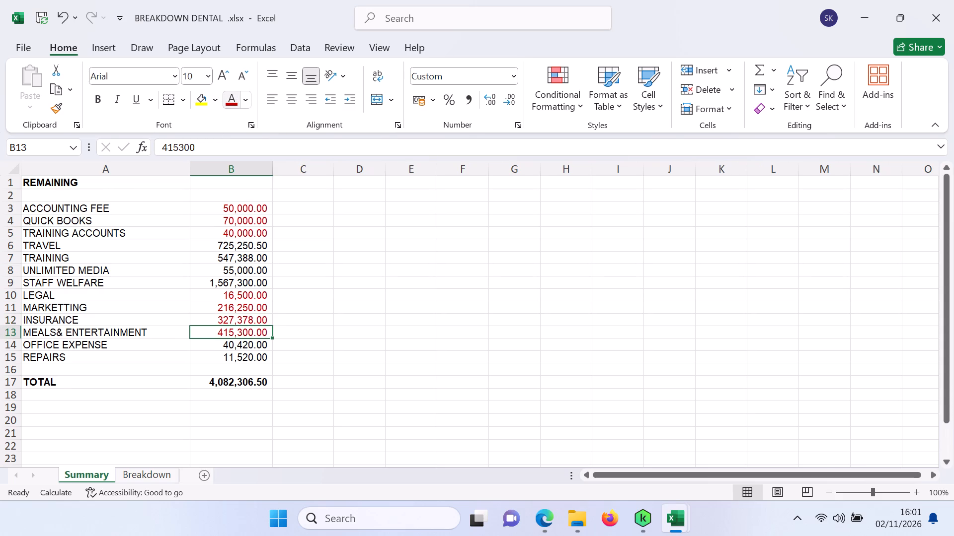
left_click(245, 345)
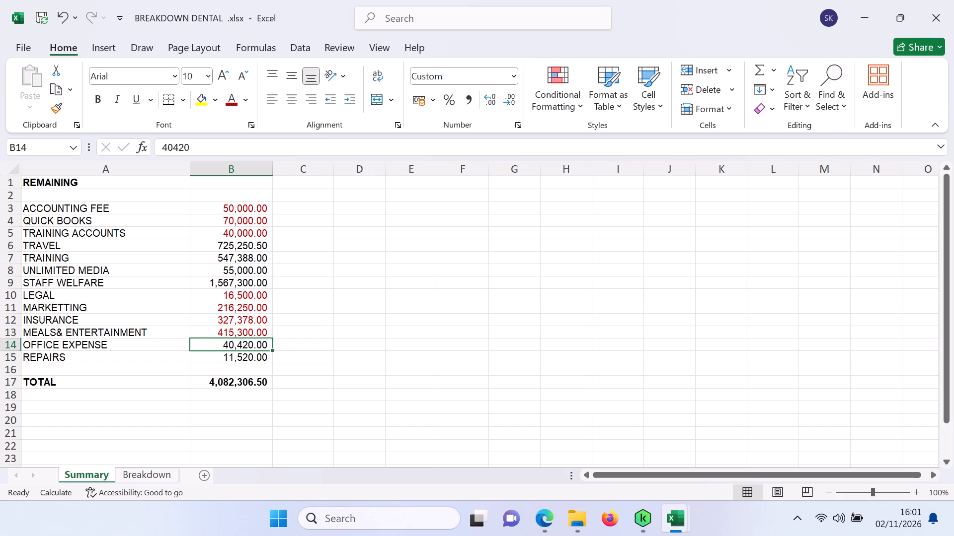
left_click(231, 105)
Set the REPAIRS amount in B15 to 6000 and apply the red font colour to it.
left_click(236, 358)
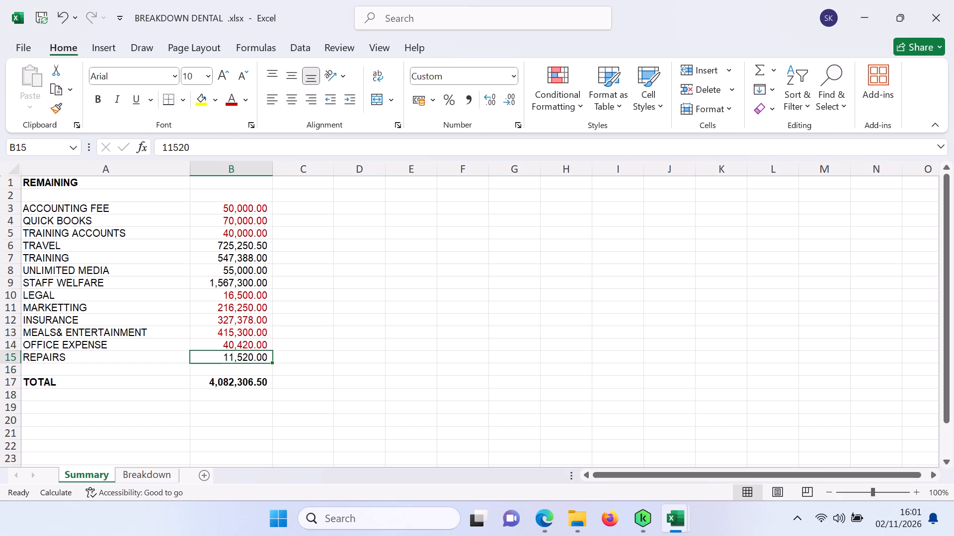
type("6000")
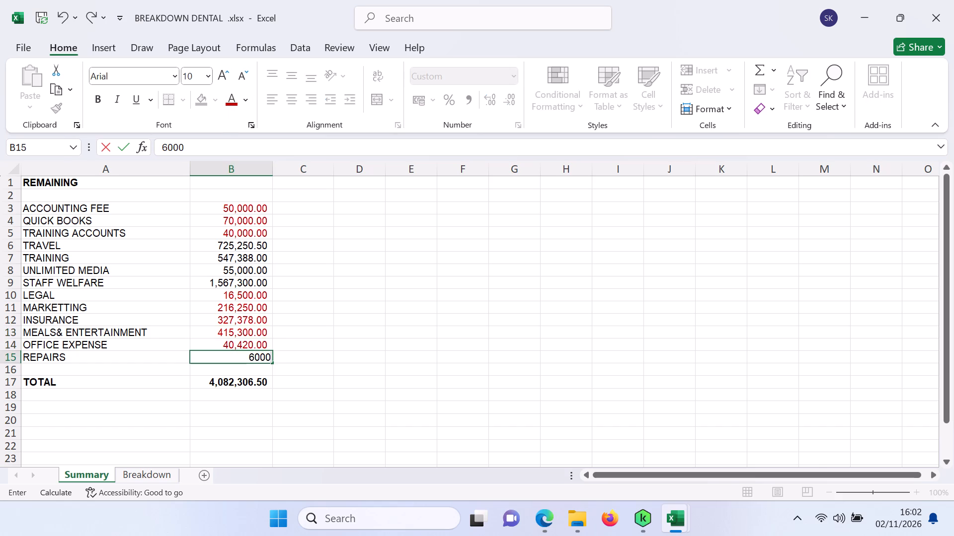
key("Return")
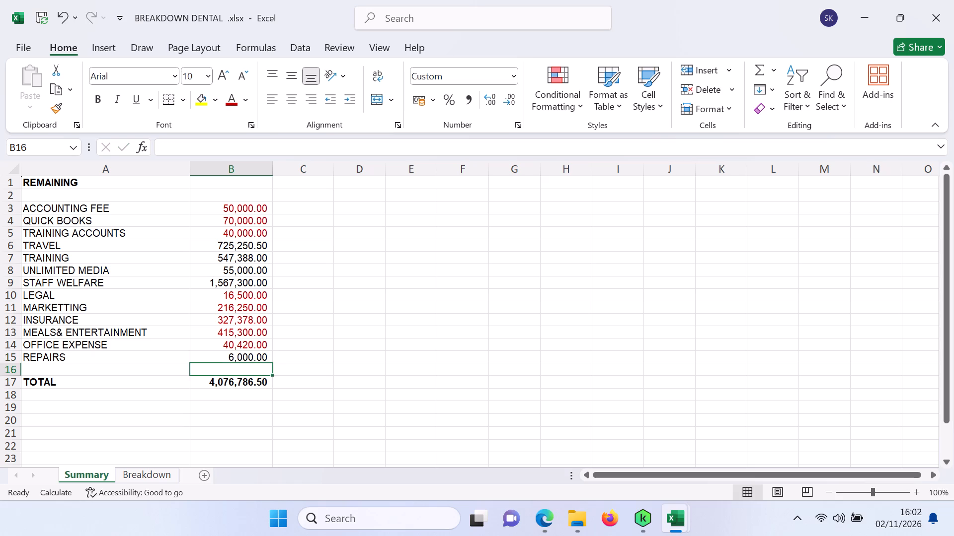
left_click(239, 355)
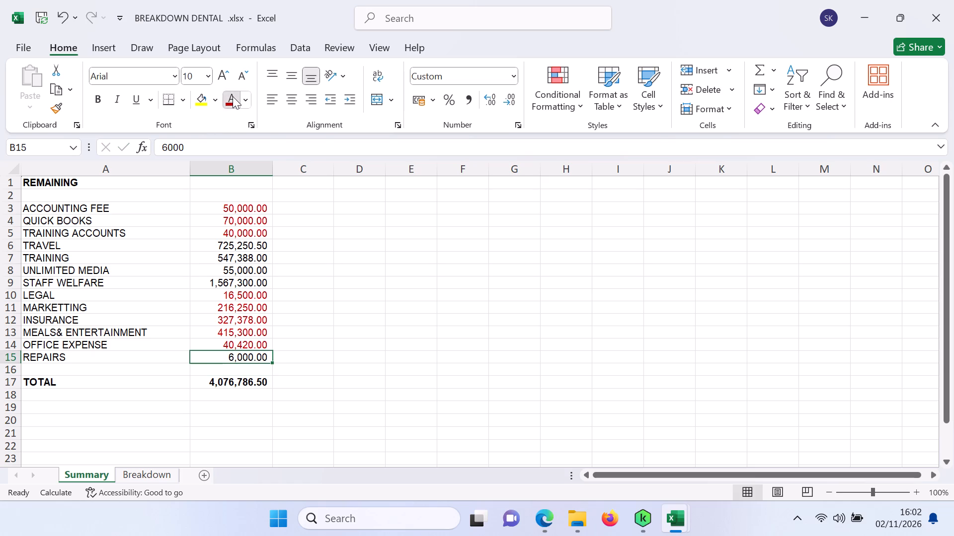
left_click(233, 96)
left_click(356, 348)
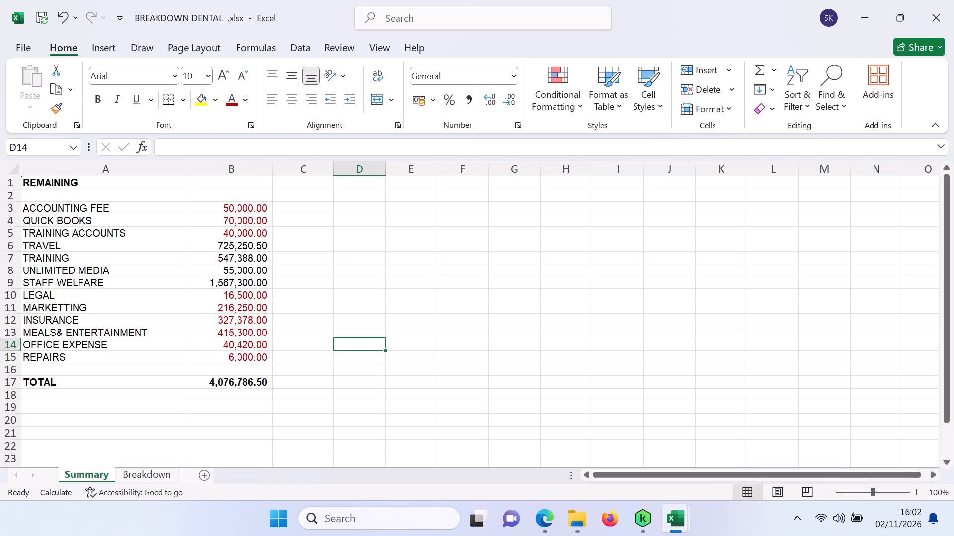
left_click(243, 283)
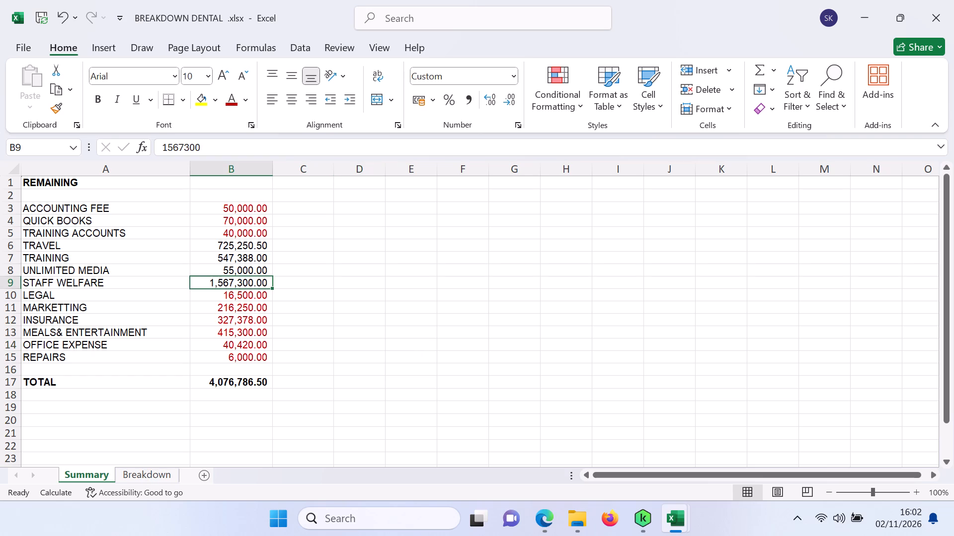
left_click(211, 149)
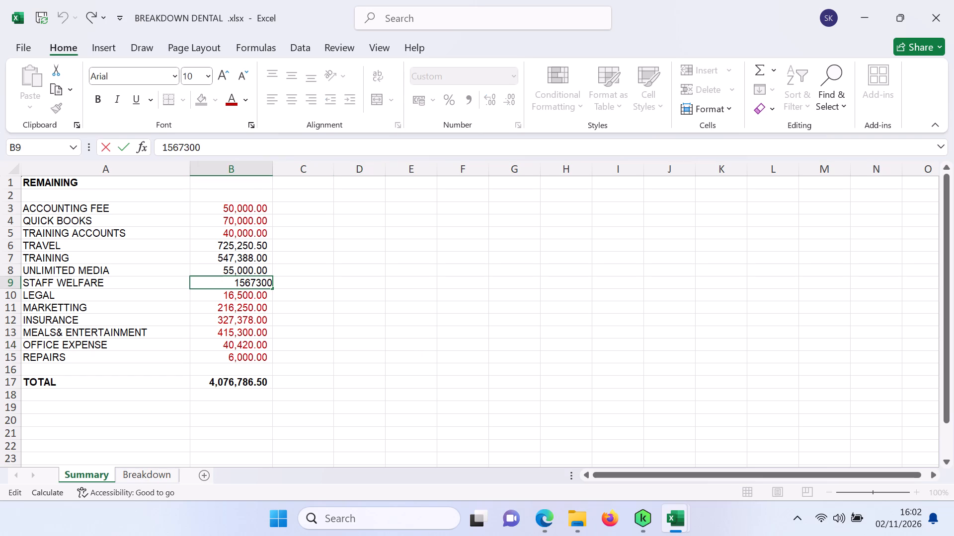
key("minus")
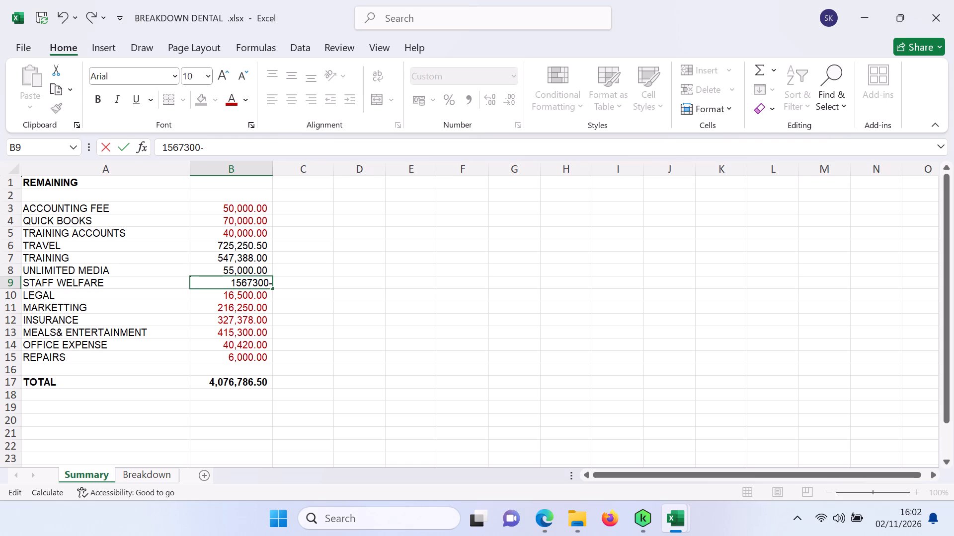
left_click(162, 149)
key("equal")
left_click(224, 143)
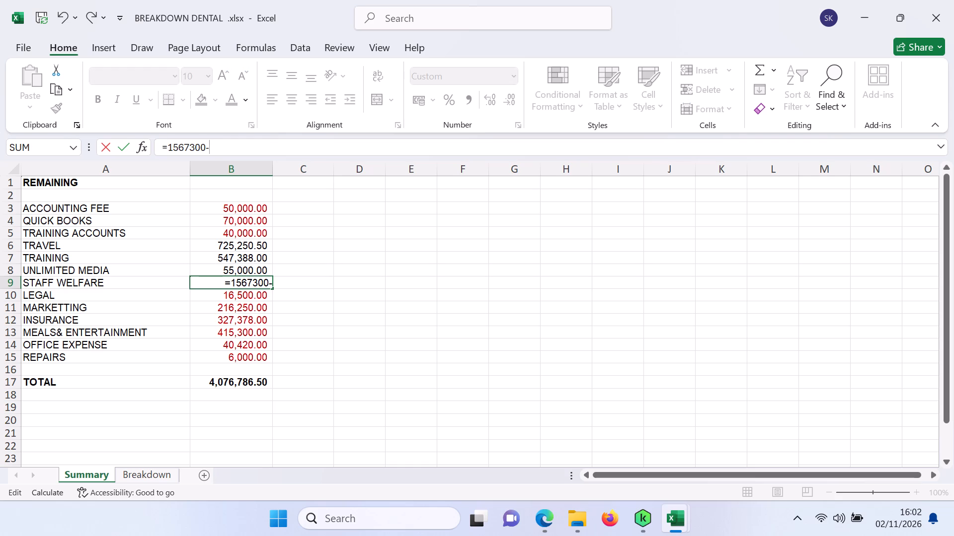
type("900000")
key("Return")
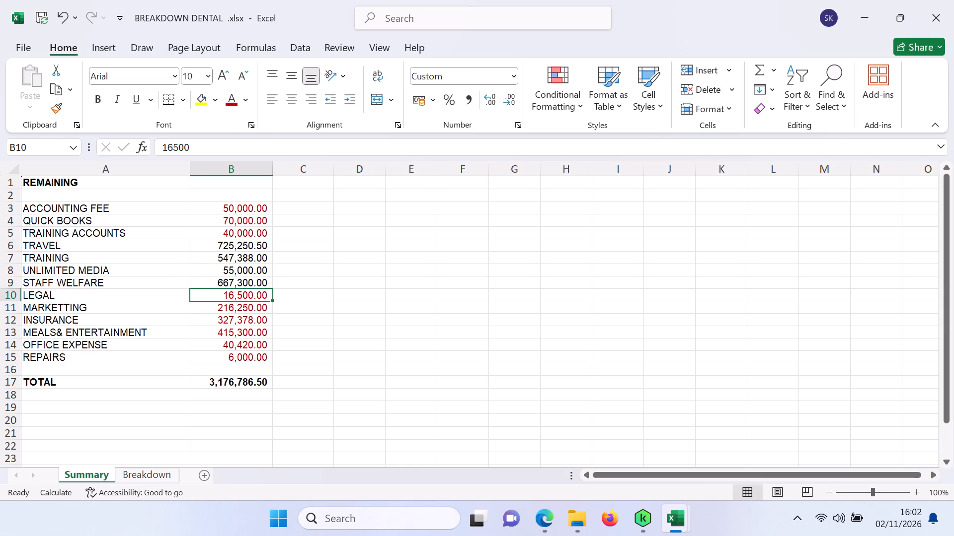
left_click(238, 282)
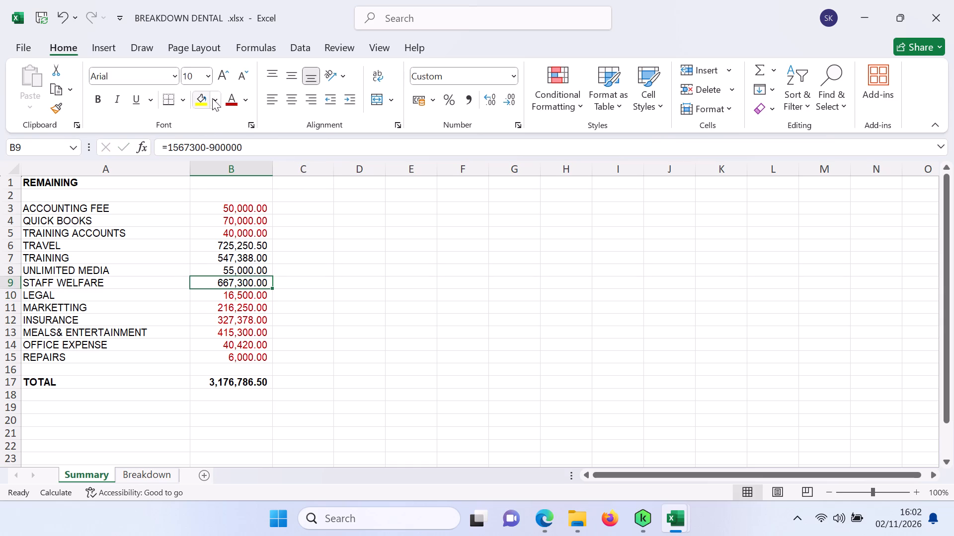
left_click(229, 102)
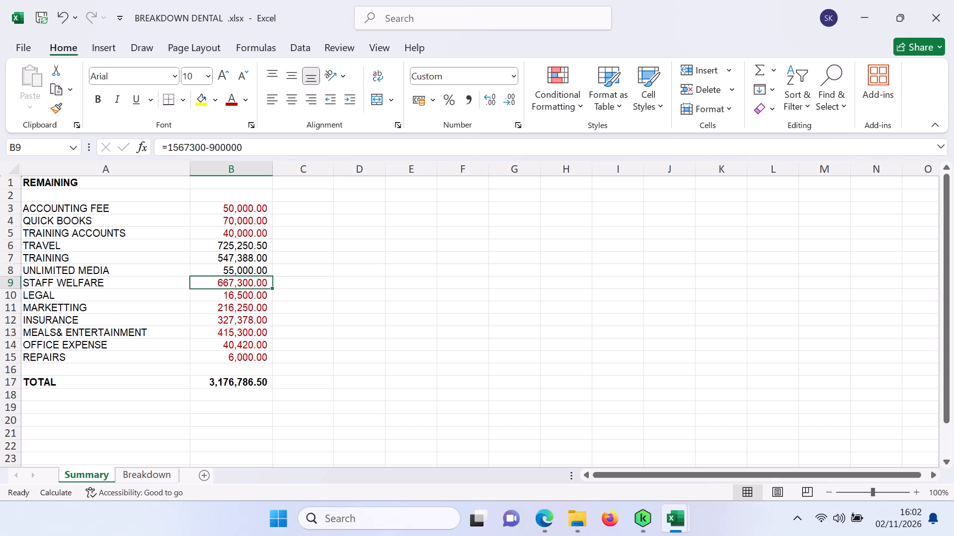
Select all the red amounts in B3 to B5 and B9 to B15 together to read their combined sum.
left_click(248, 205)
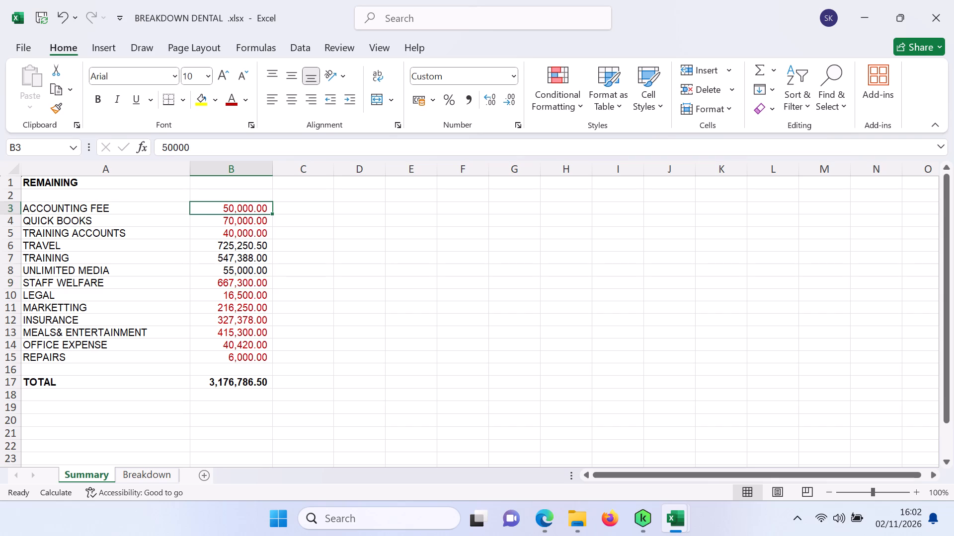
left_click(252, 223, "ctrl")
left_click(251, 234, "ctrl")
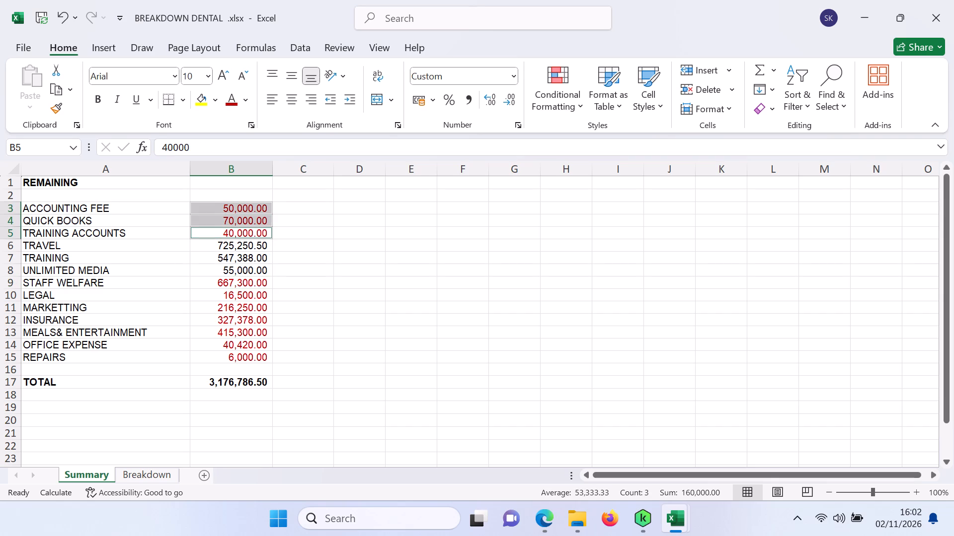
left_click(250, 277, "ctrl")
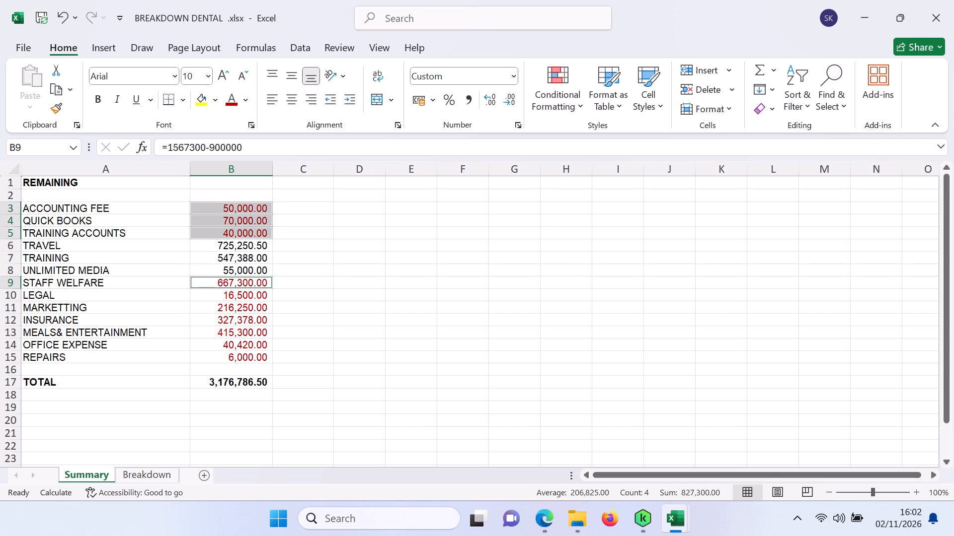
left_click(247, 296, "ctrl")
left_click(245, 309, "ctrl")
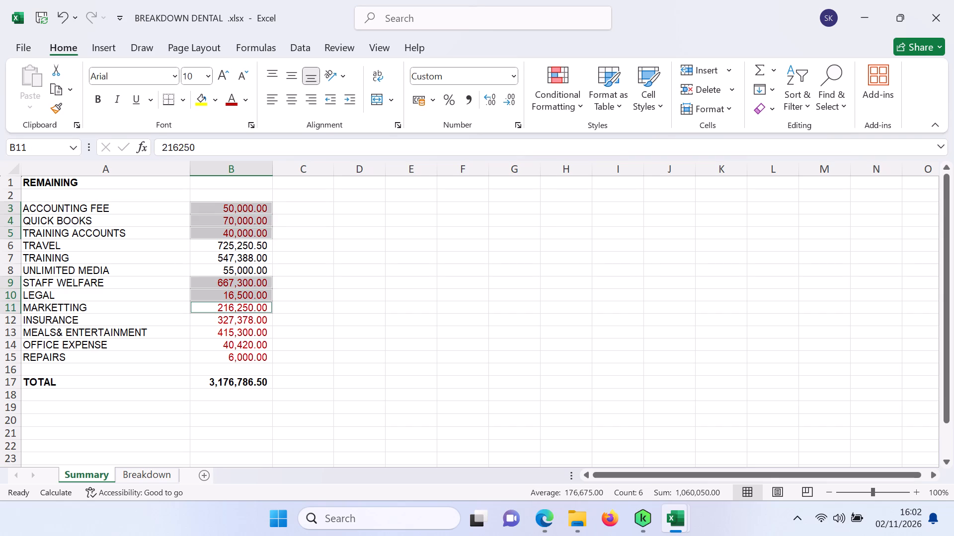
left_click(244, 323, "ctrl")
left_click(243, 329, "ctrl")
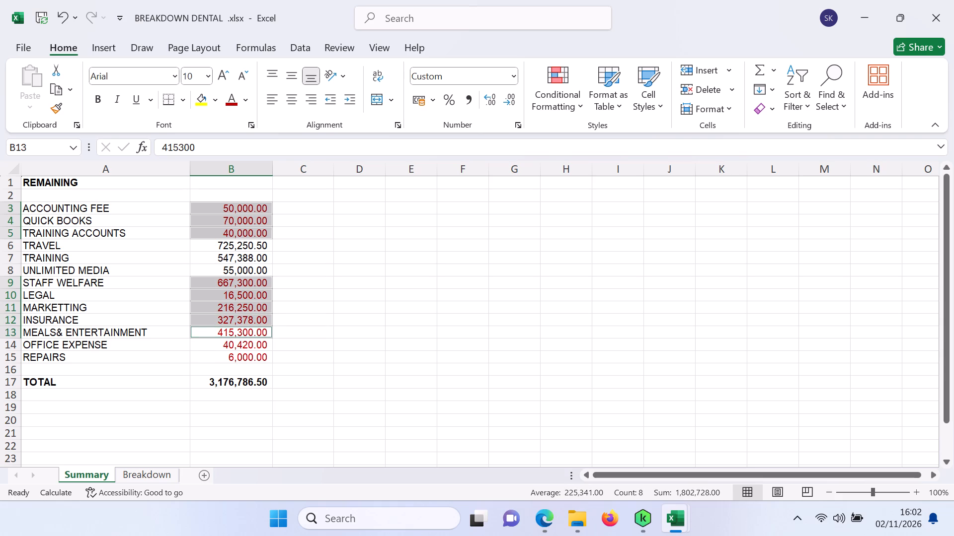
left_click(243, 342, "ctrl")
left_click(246, 357, "ctrl")
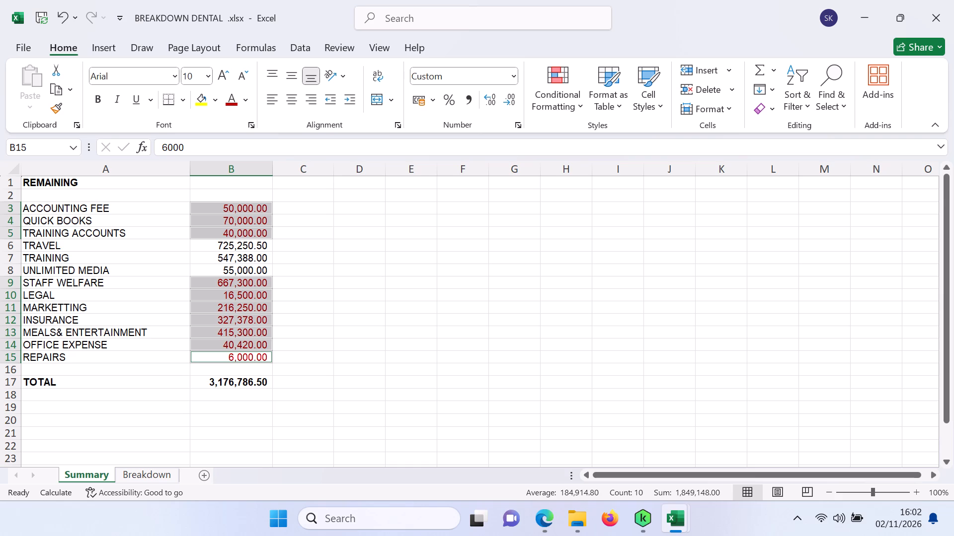
Enter the combined red amount 1849148 in B20, below the TOTAL row of the Summary sheet.
left_click(240, 418)
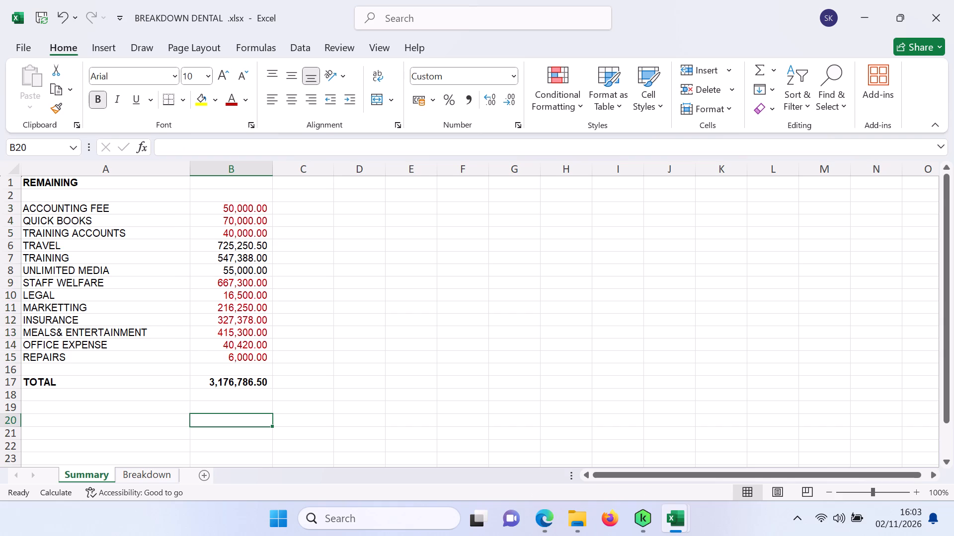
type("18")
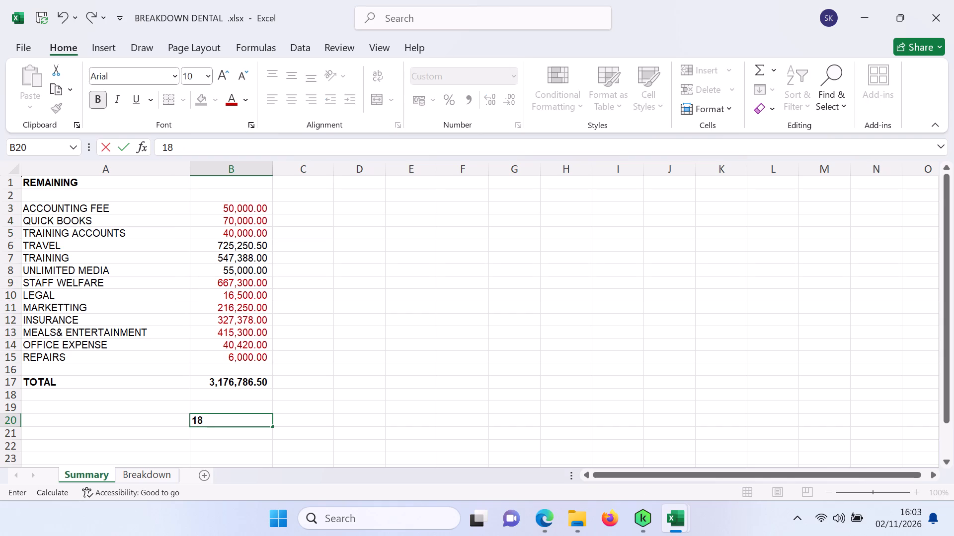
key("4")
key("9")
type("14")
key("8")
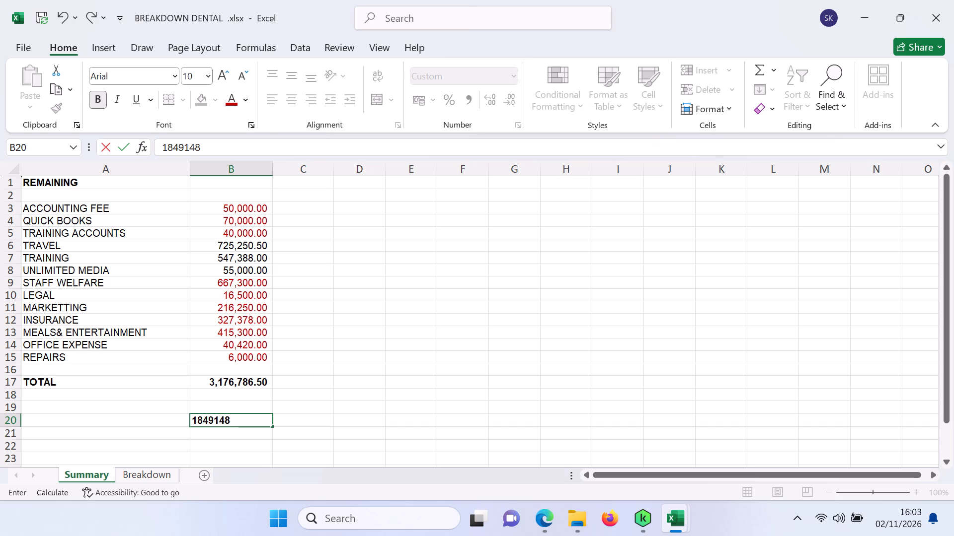
left_click(220, 442)
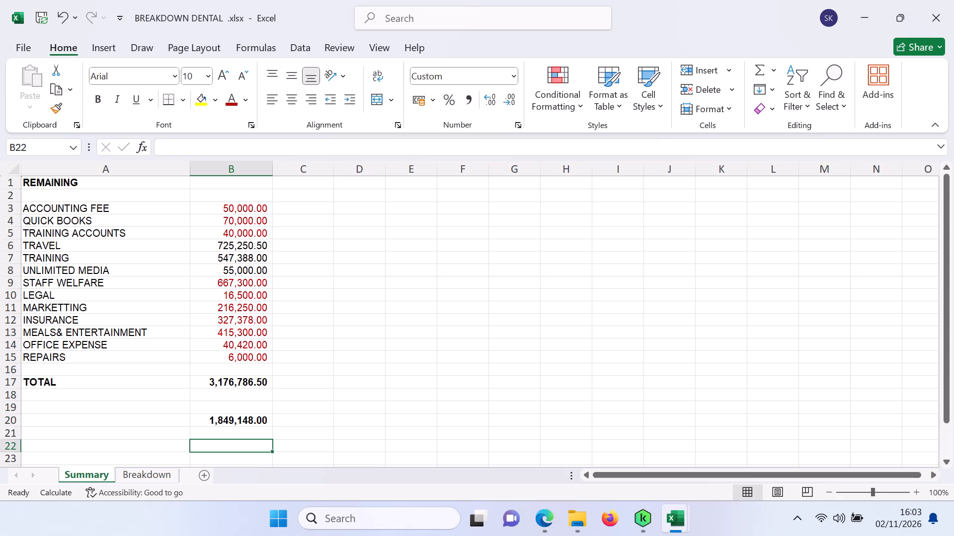
left_click(235, 419)
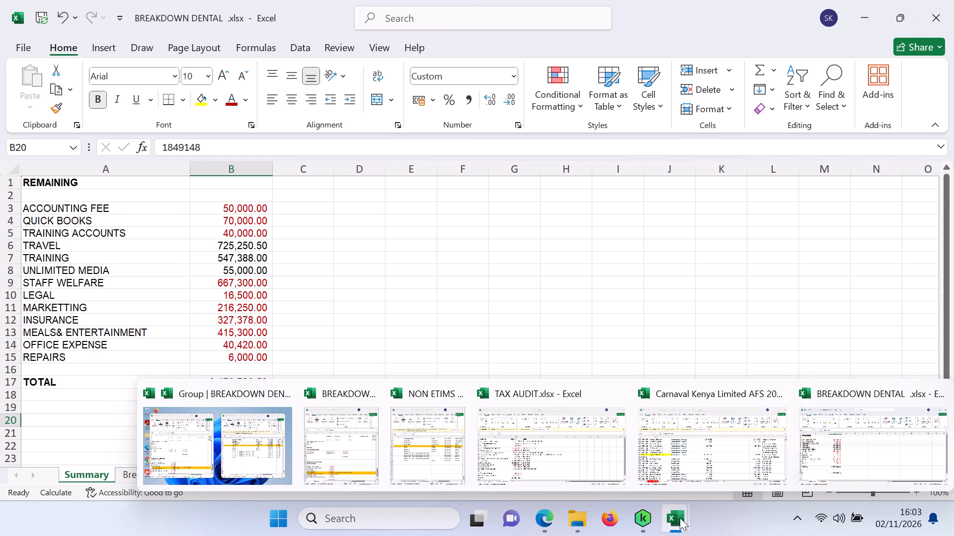
left_click(483, 286)
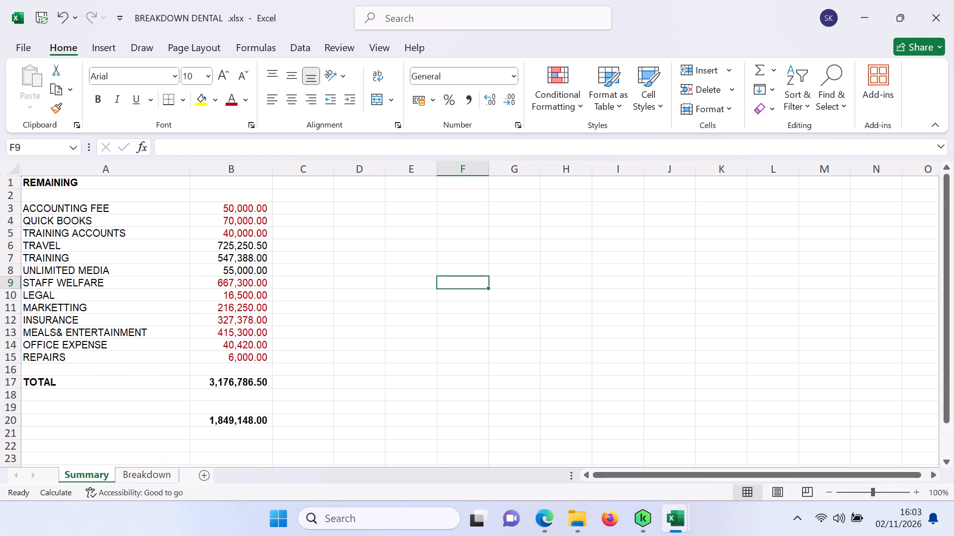
Label the B20 amount REMAINING in A20 and make the whole of row 20 bold.
left_click(152, 425)
type("REMAINING")
left_click(397, 437)
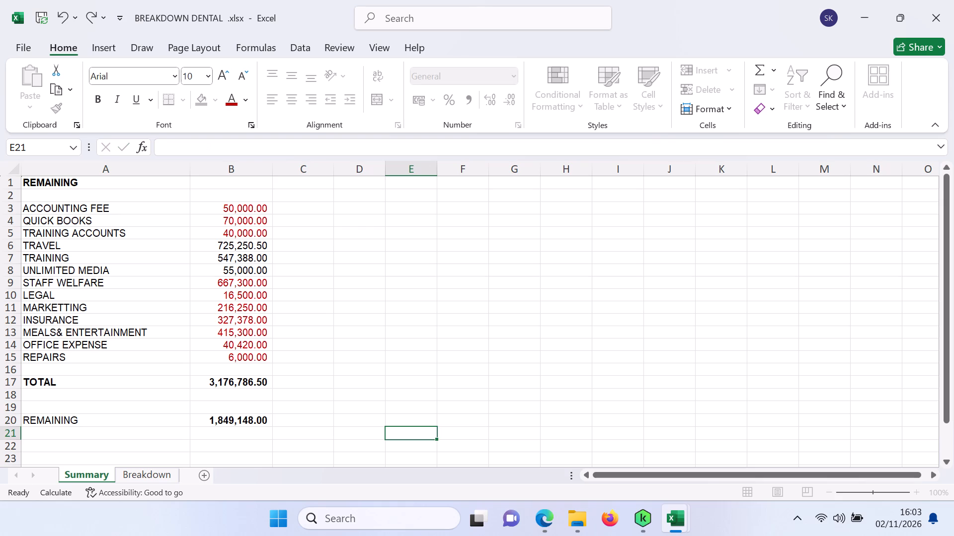
left_click(2, 418)
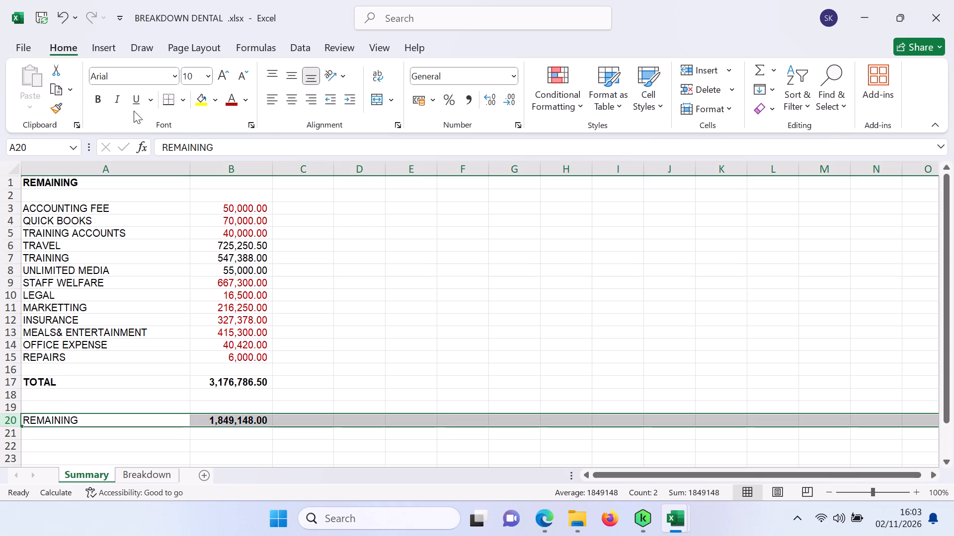
left_click(100, 100)
left_click(423, 302)
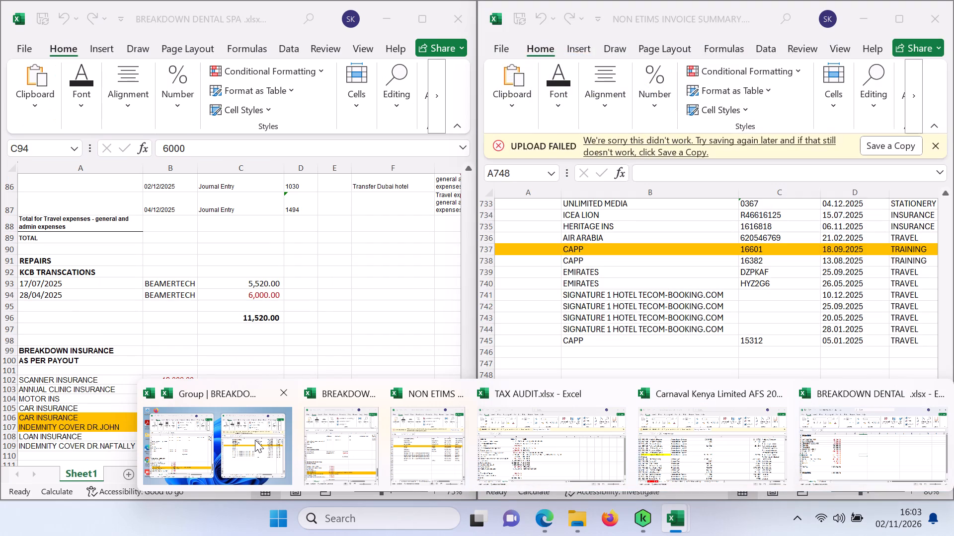
Switch to the paired BREAKDOWN DENTAL SPA and NON ETIMS INVOICE SUMMARY workbooks and start a formula in G748 of the invoice summary.
left_click(255, 440)
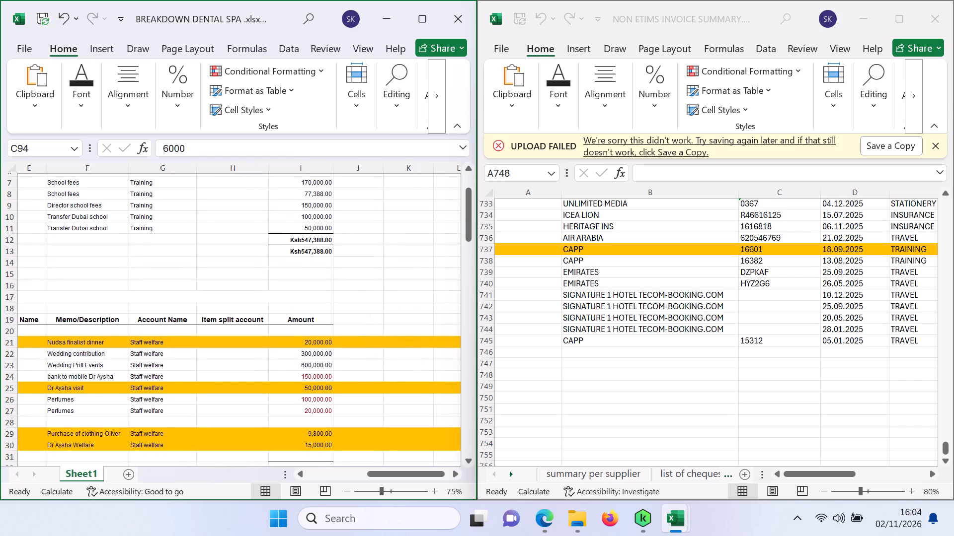
left_click(452, 302)
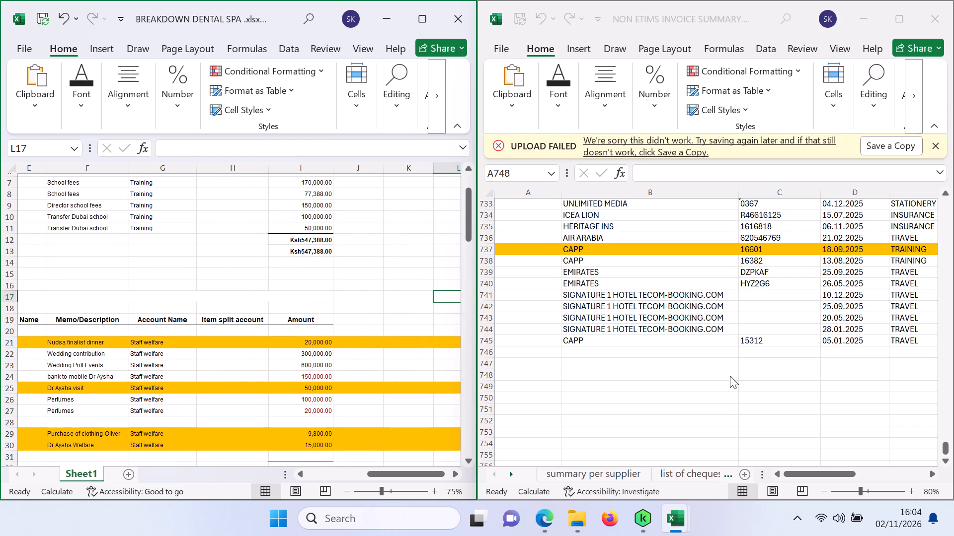
left_click_drag(848, 412, 647, 423)
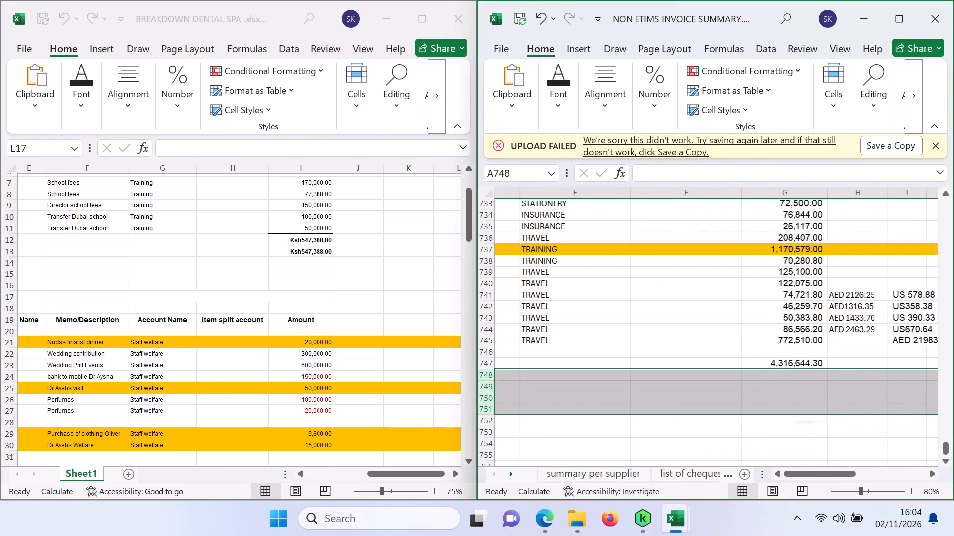
left_click(782, 375)
key("equal")
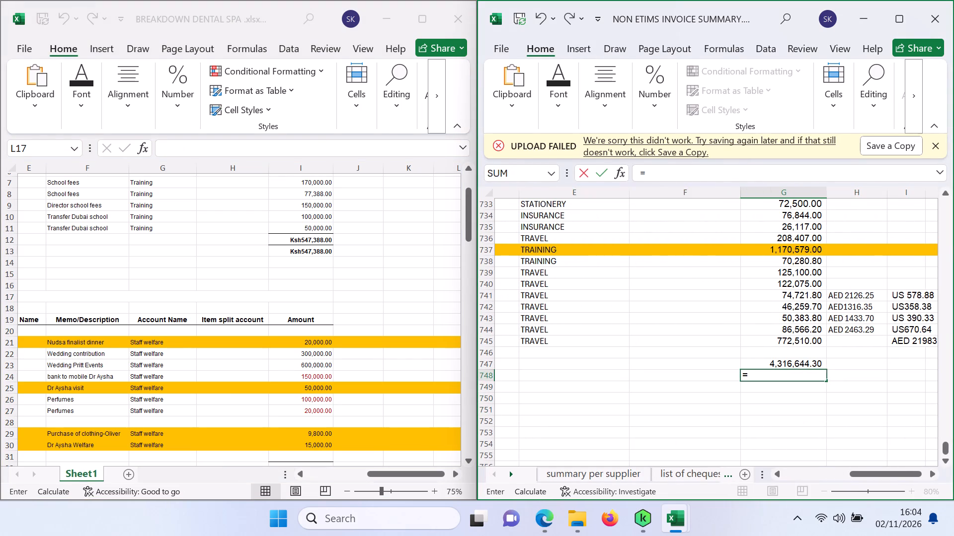
left_click(790, 360)
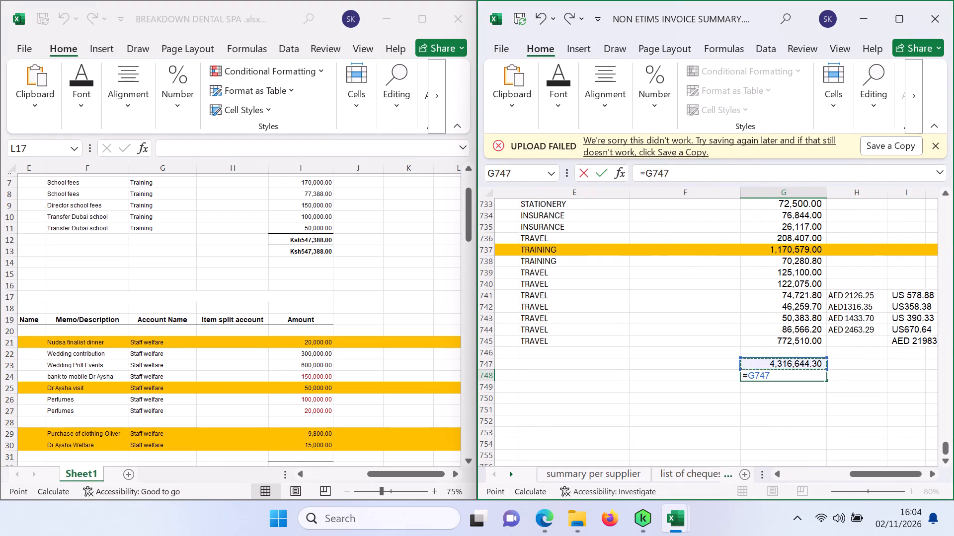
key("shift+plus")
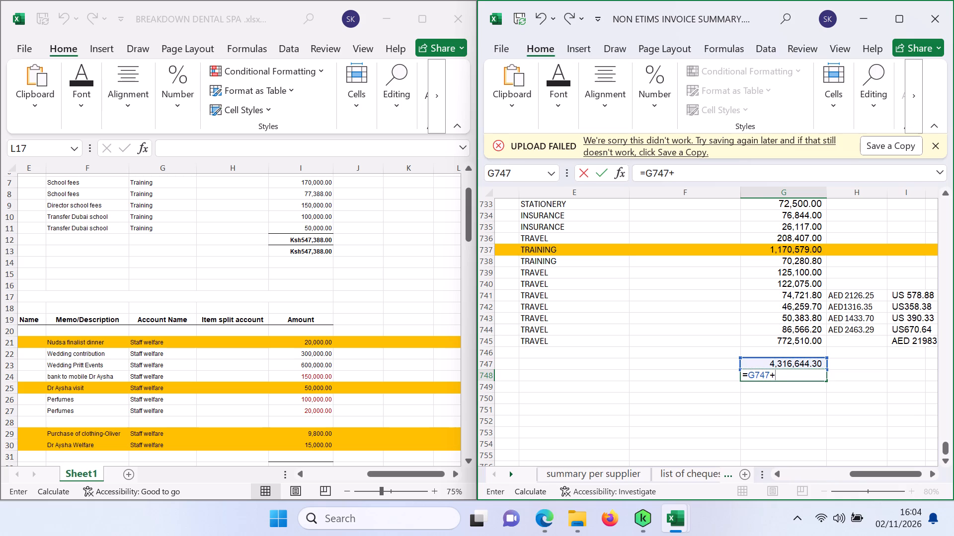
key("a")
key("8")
key("BackSpace")
key("BackSpace")
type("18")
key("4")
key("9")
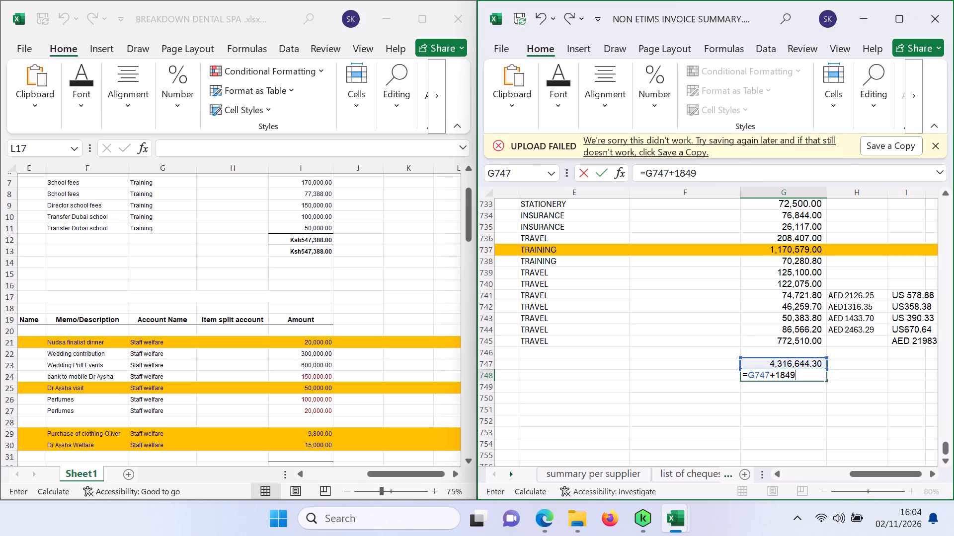
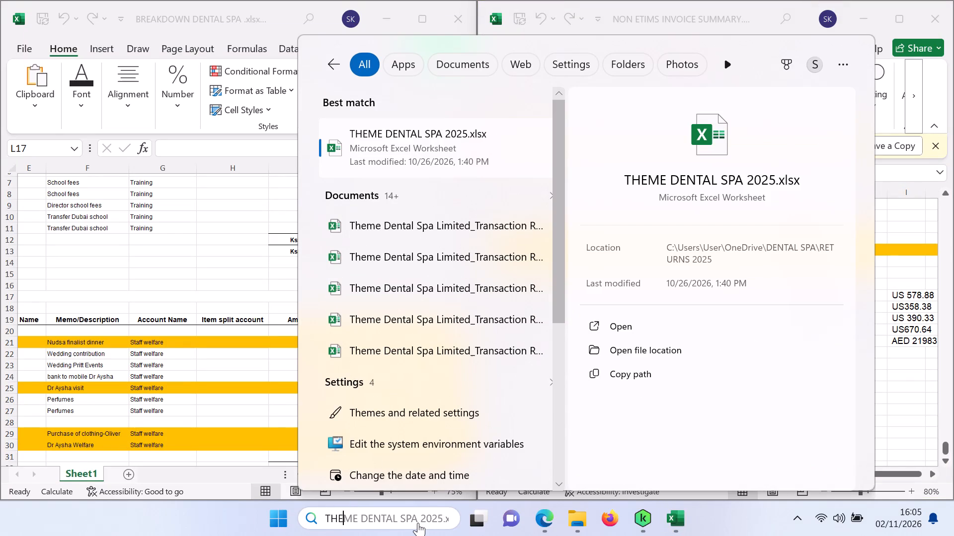
Open the THEME DENTAL SPA 2025 workbook and maximise its window.
left_click(439, 134)
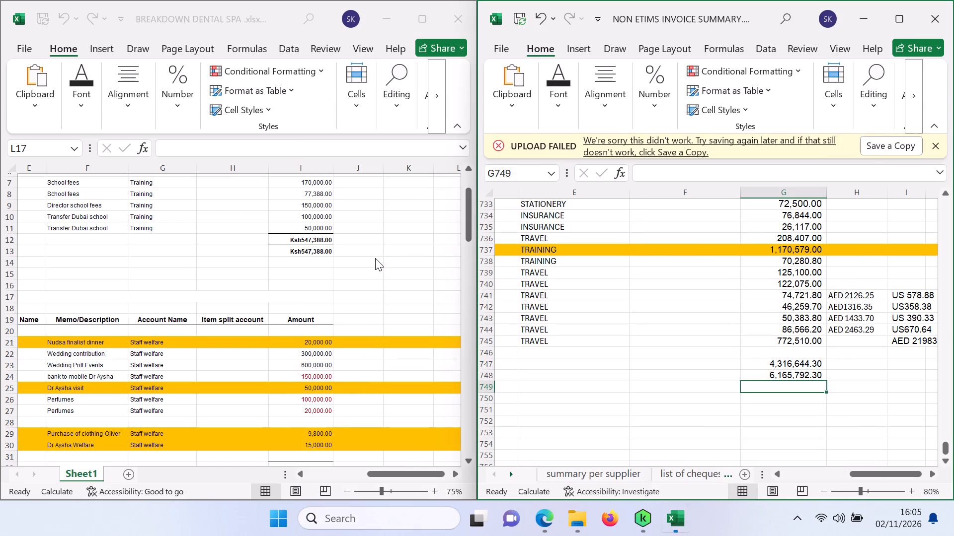
double_click(375, 255)
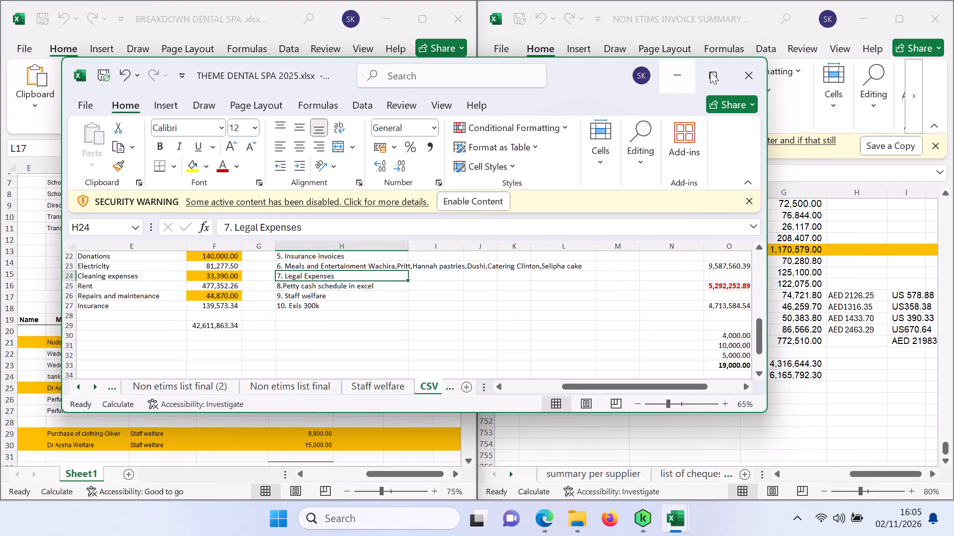
left_click(711, 73)
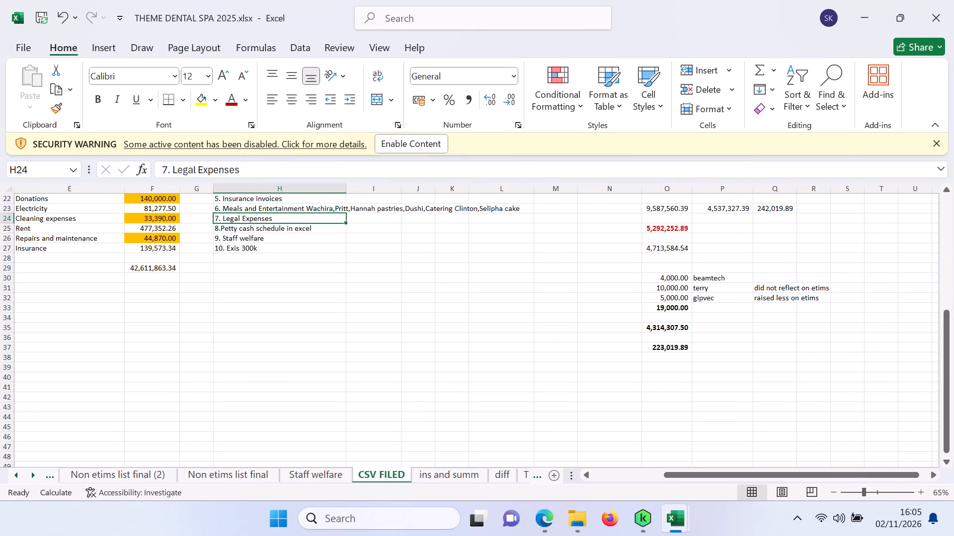
Copy the F733 amount from the Non etims list final sheet into G749 of the NON ETIMS INVOICE SUMMARY workbook as a value only.
left_click(252, 472)
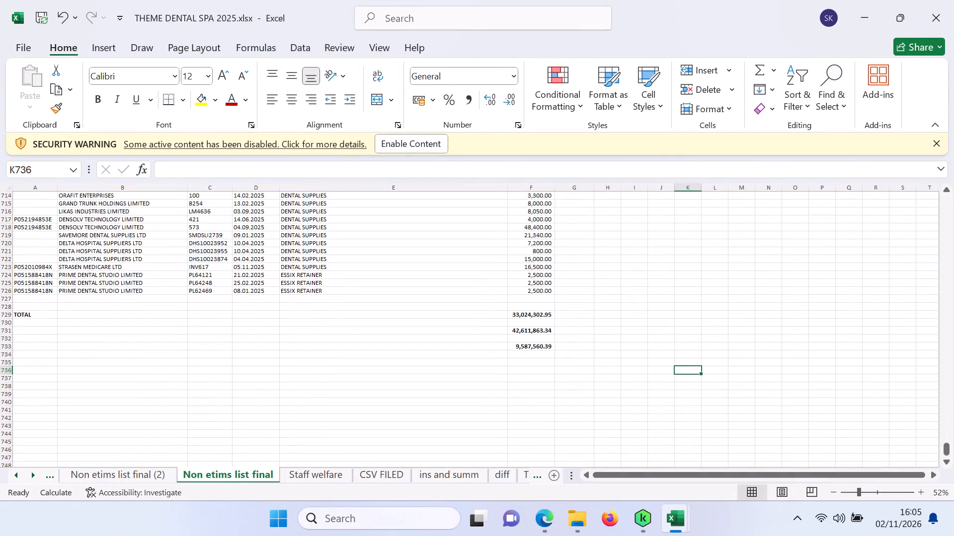
left_click(533, 346)
key("ctrl+c")
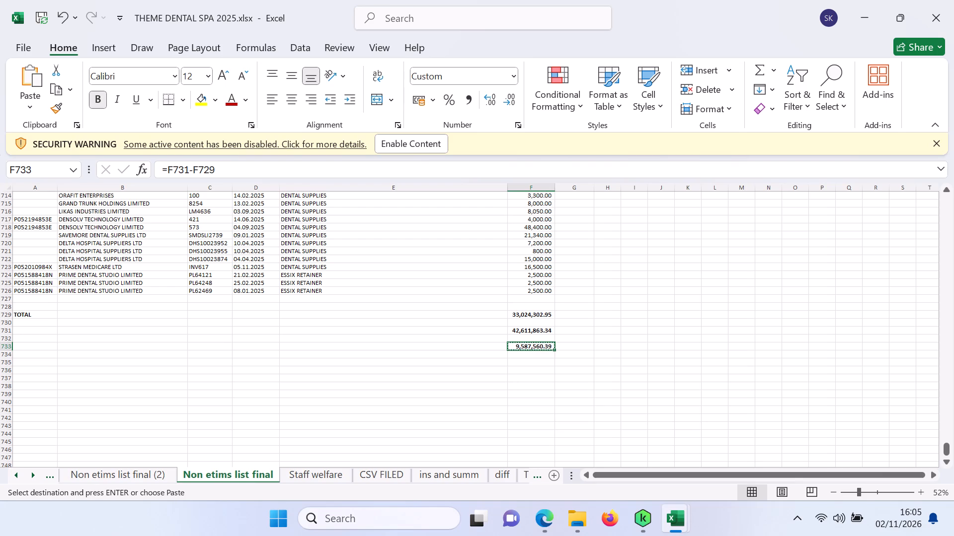
left_click(871, 8)
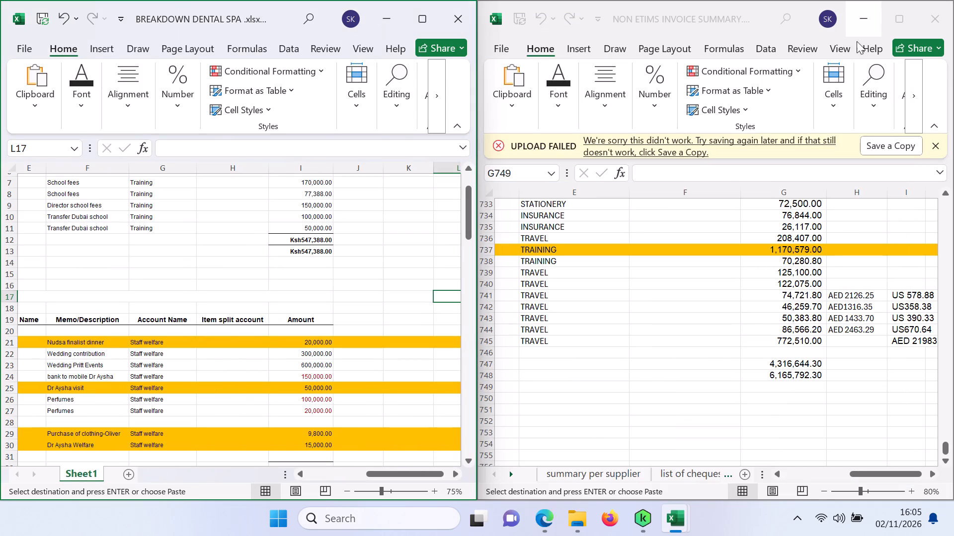
left_click(772, 393)
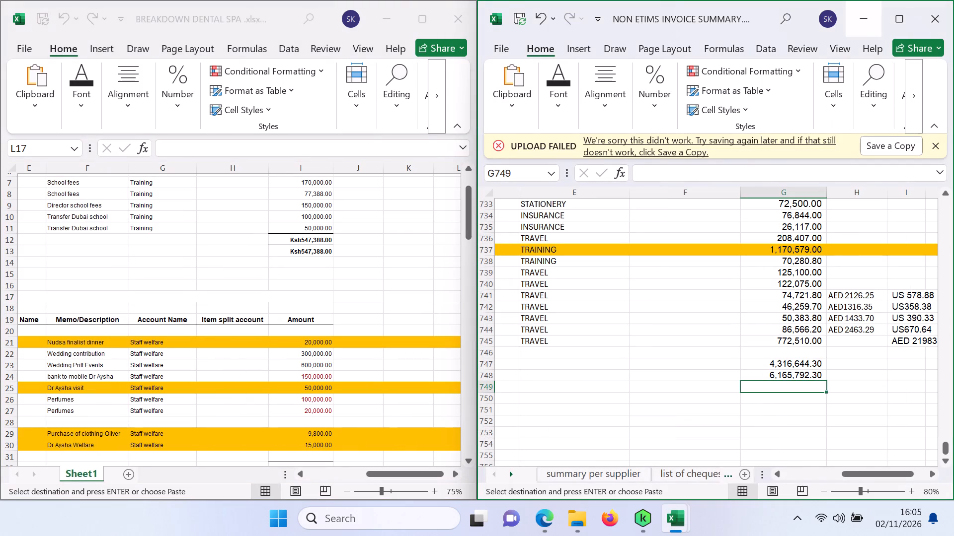
right_click(768, 387)
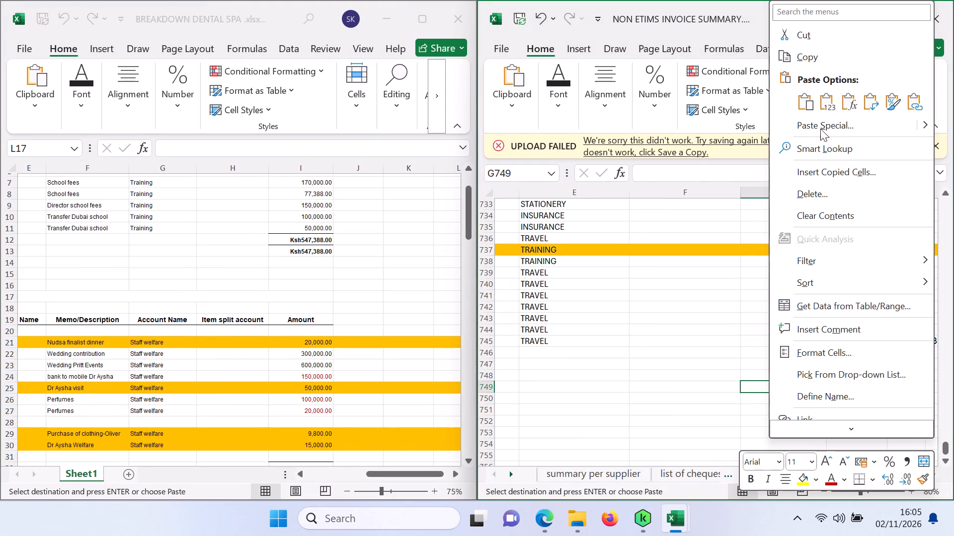
left_click(827, 103)
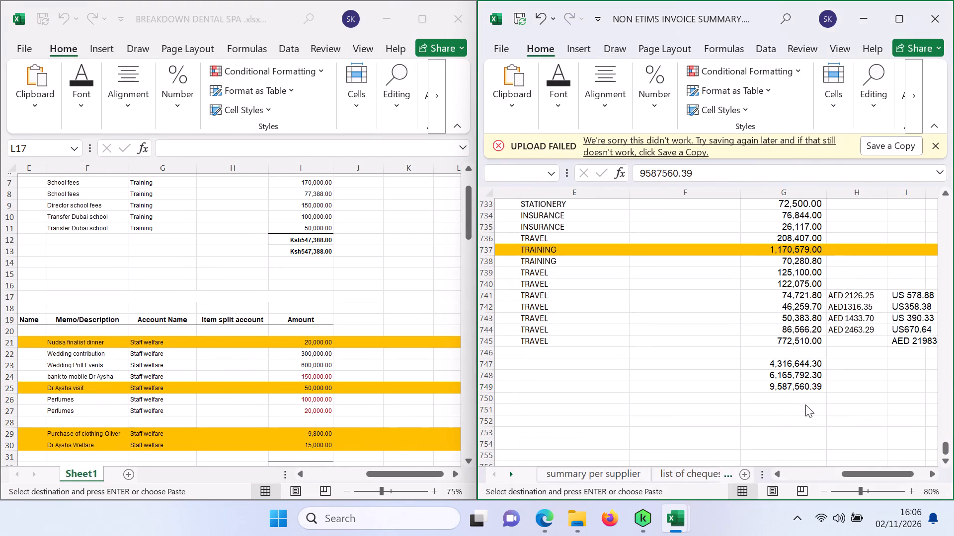
left_click(790, 399)
left_click(782, 399)
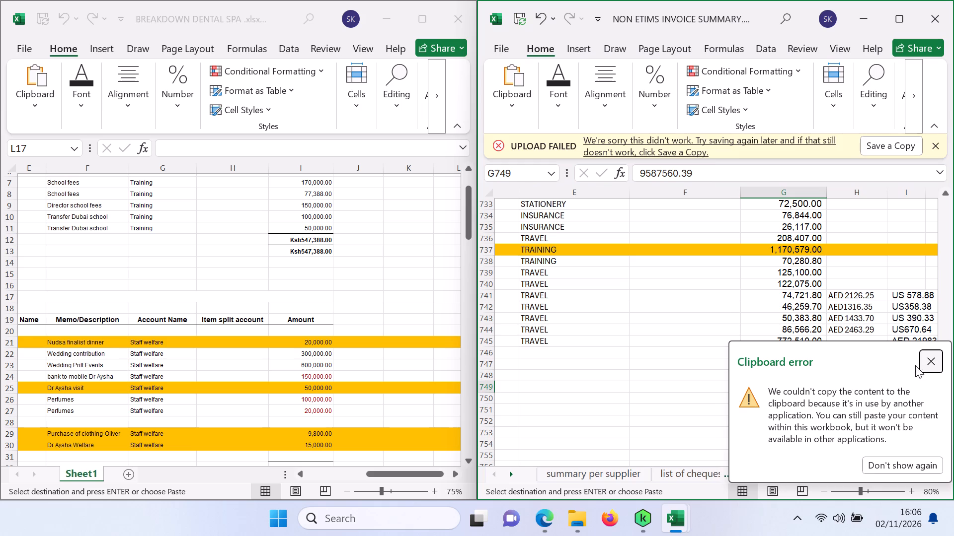
left_click(937, 362)
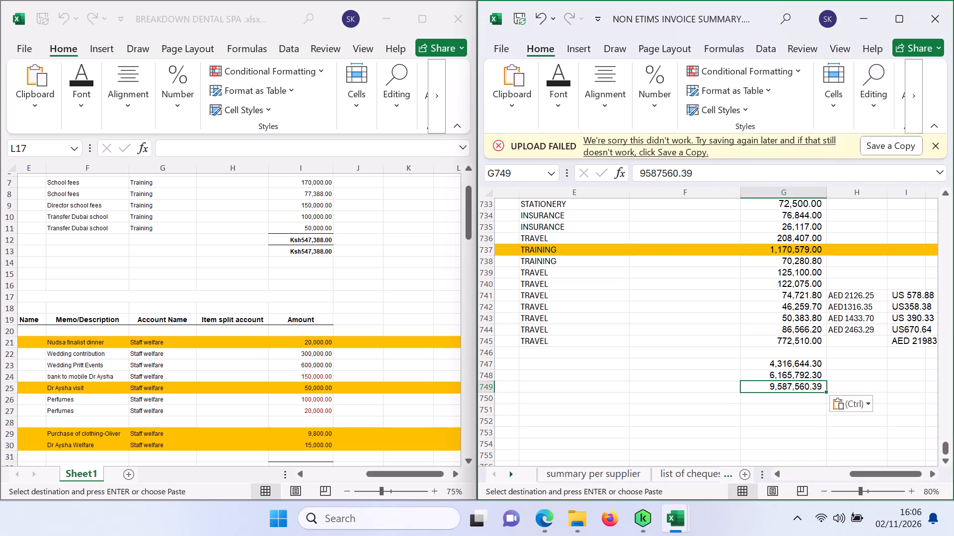
Enter the formula =G749-G748 in G750 of the invoice summary.
left_click(793, 401)
key("equal")
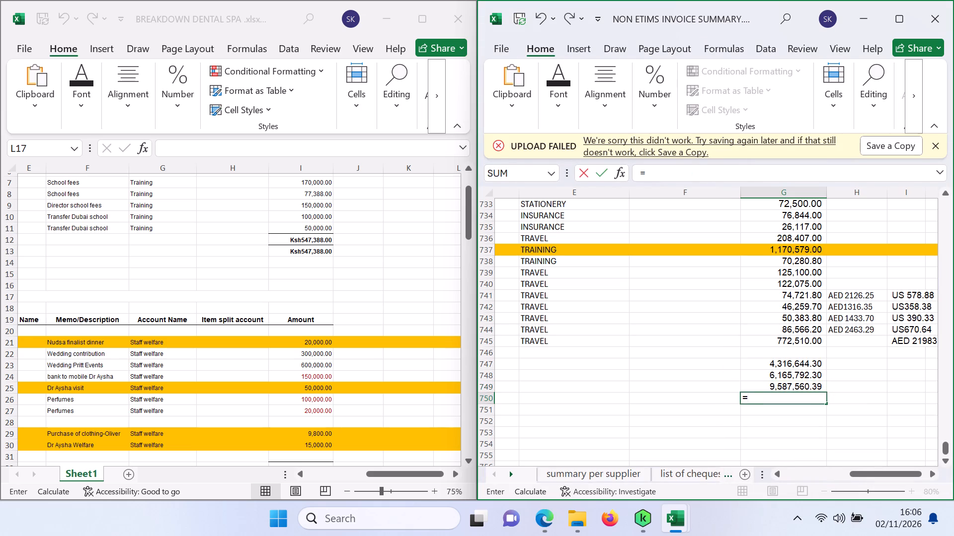
left_click(791, 383)
key("minus")
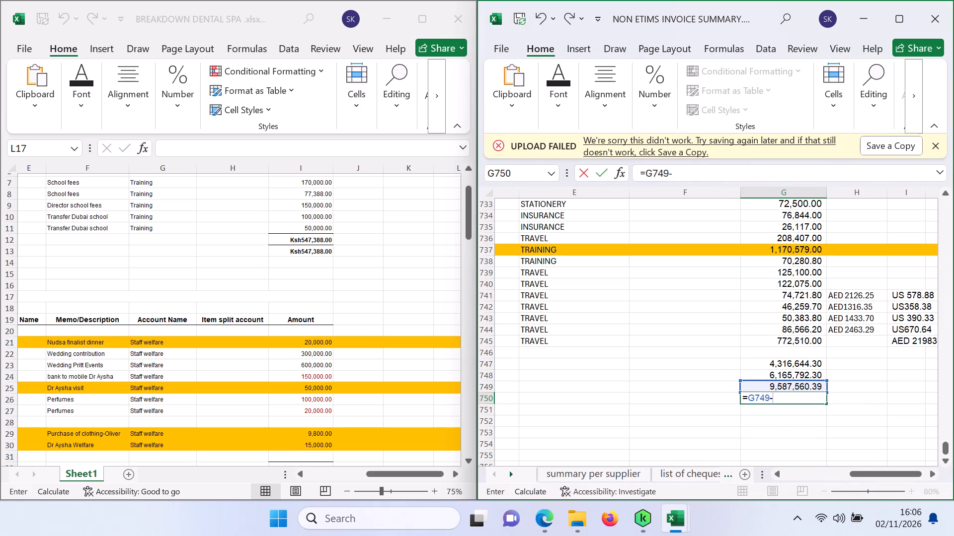
left_click(777, 374)
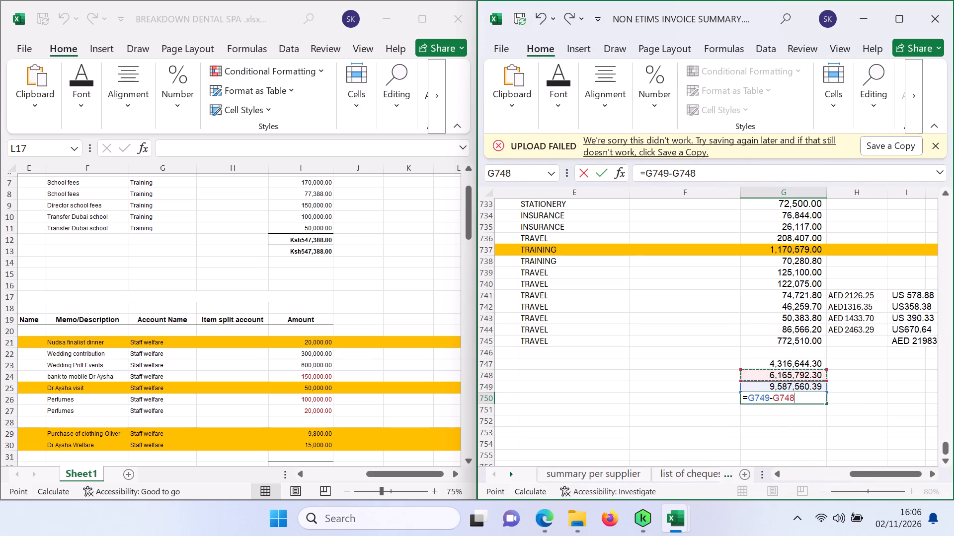
key("Return")
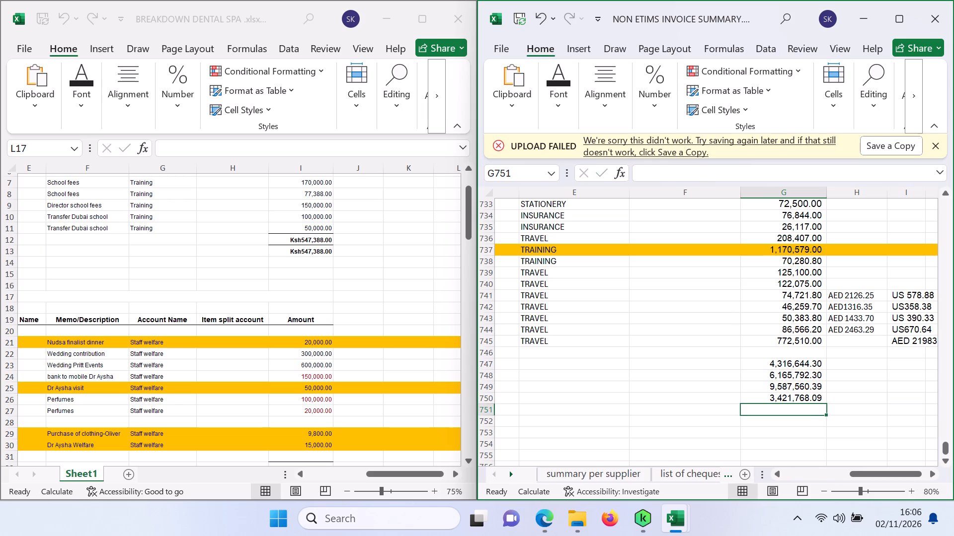
Add the highlighted training amount in G737 to the G750 difference with a formula in G751.
left_click(794, 398)
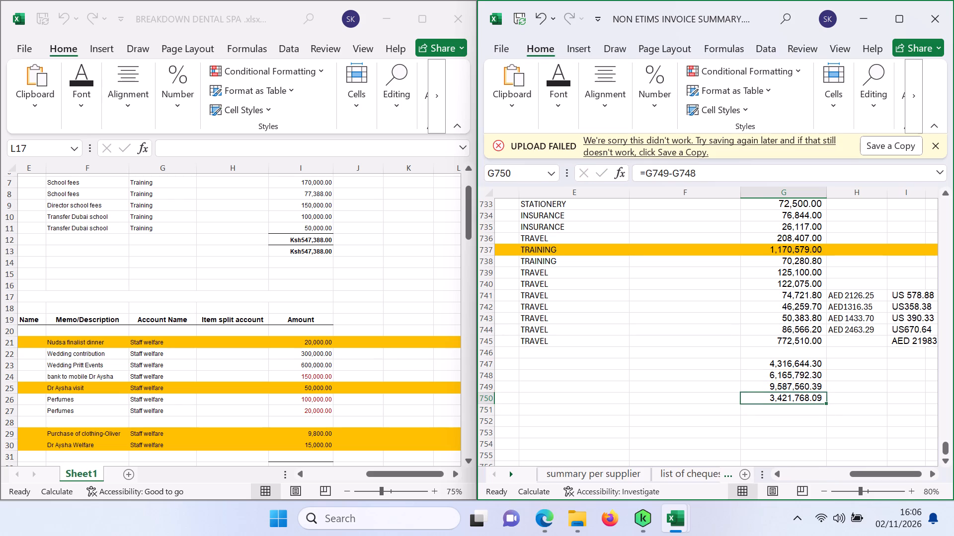
left_click(777, 411)
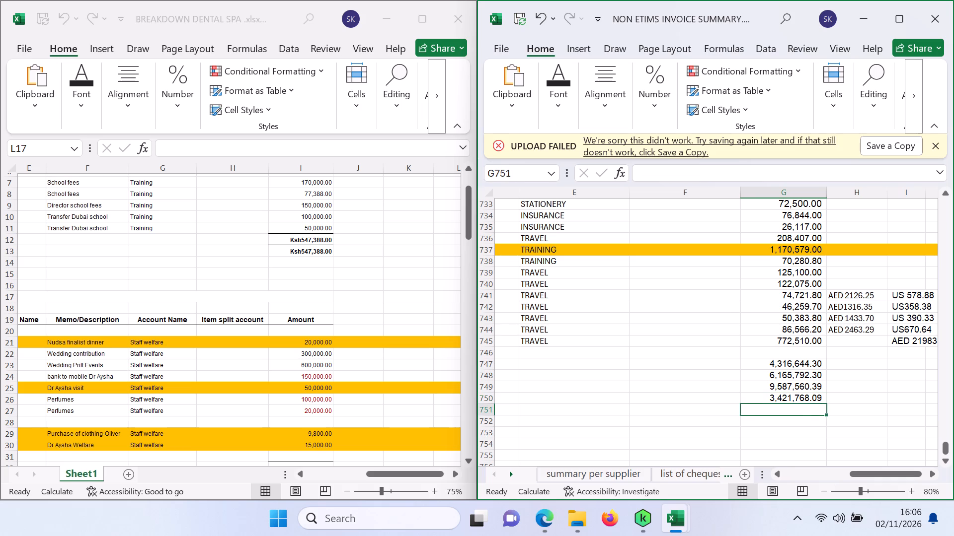
key("equal")
left_click(779, 394)
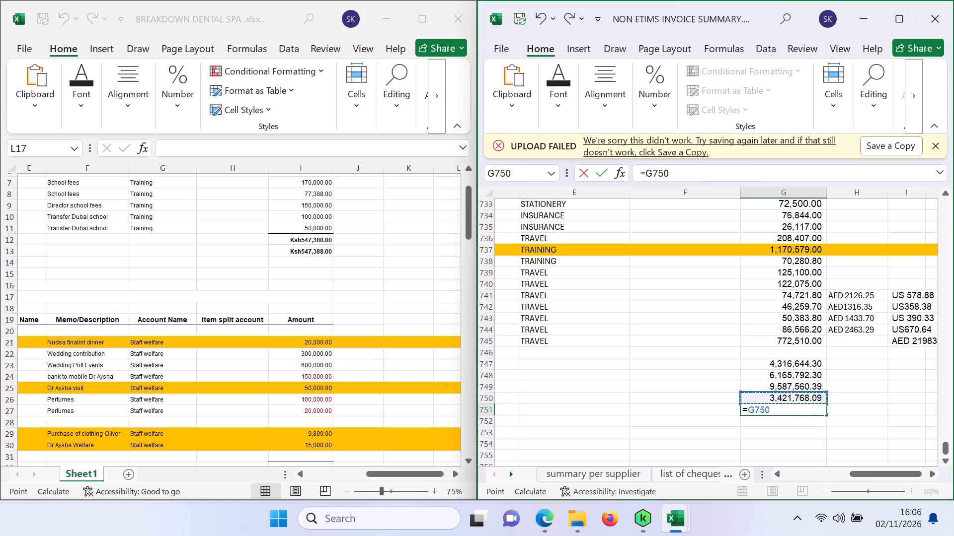
key("shift+plus")
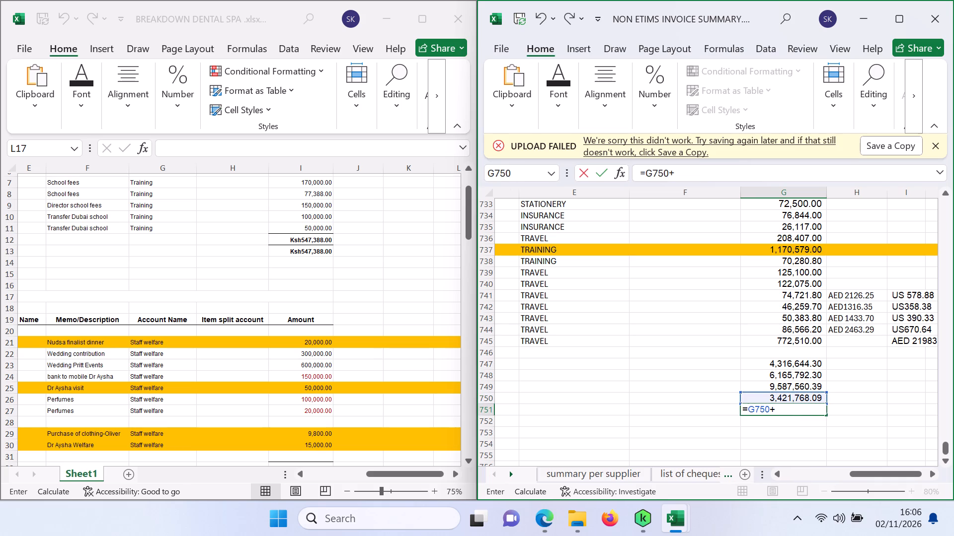
left_click(787, 250)
key("Return")
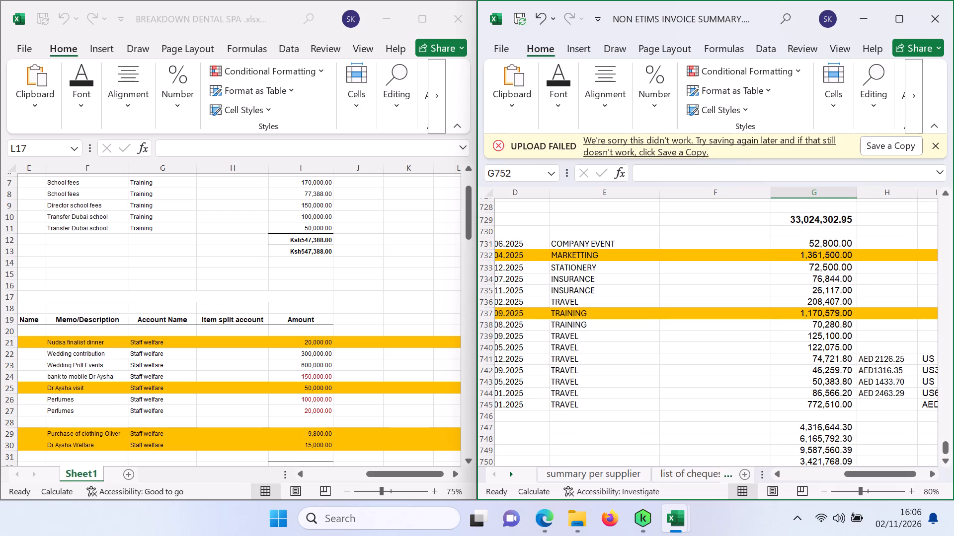
Highlight the whole STATIONERY row 733 of the invoice summary with the standard orange fill.
left_click(485, 268)
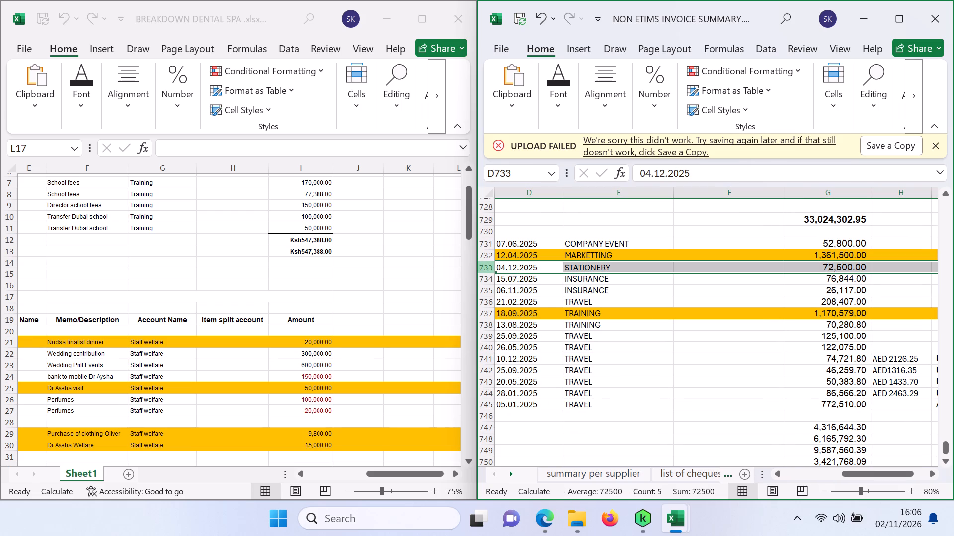
left_click(567, 116)
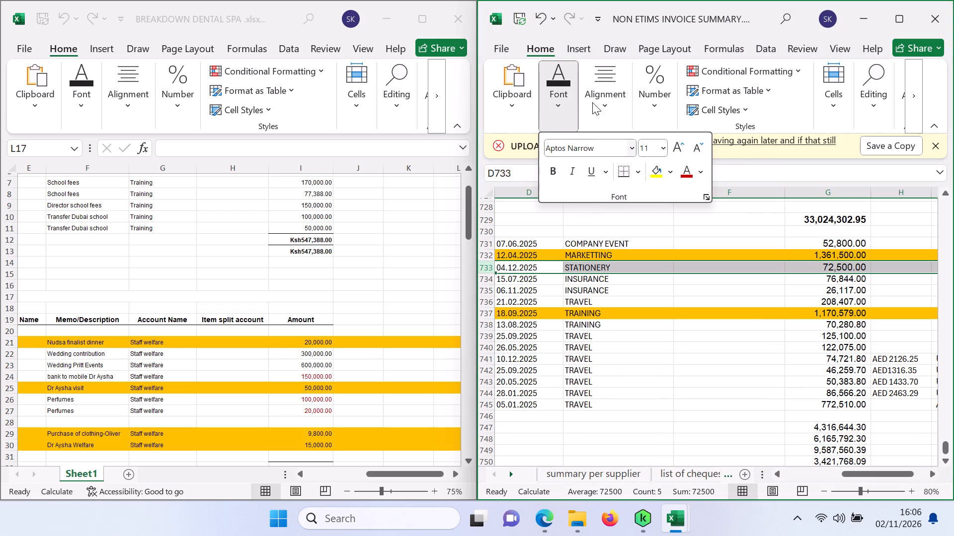
left_click(572, 105)
left_click(572, 105)
left_click(517, 103)
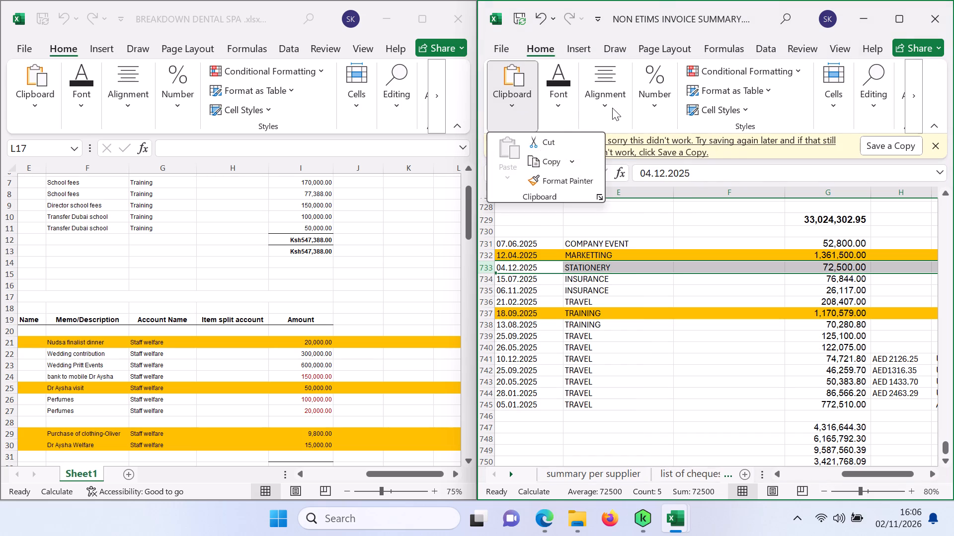
left_click(569, 110)
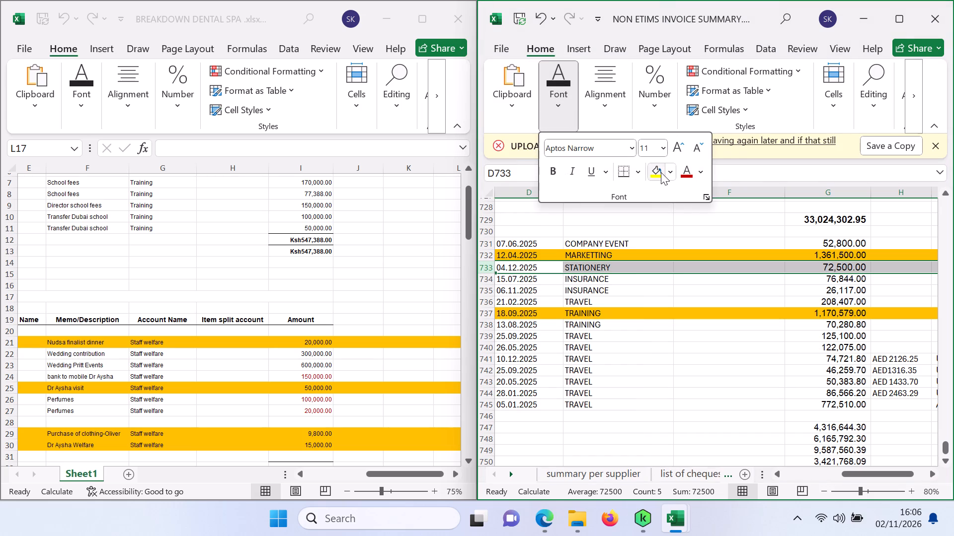
left_click(671, 173)
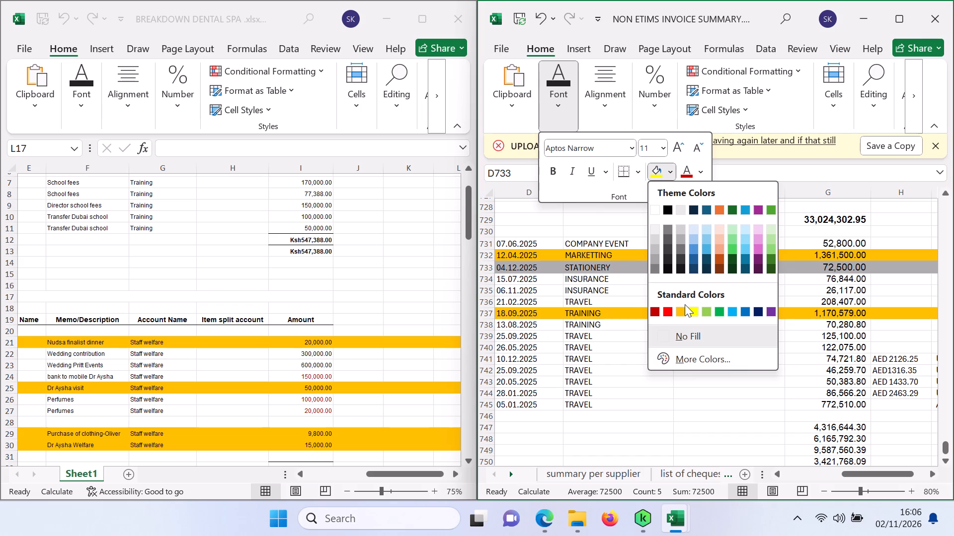
left_click(682, 309)
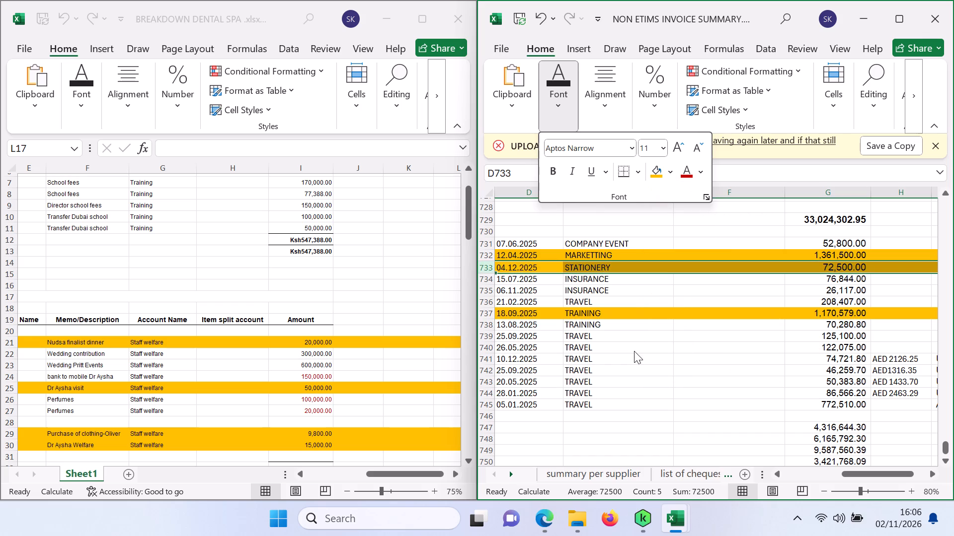
left_click(634, 351)
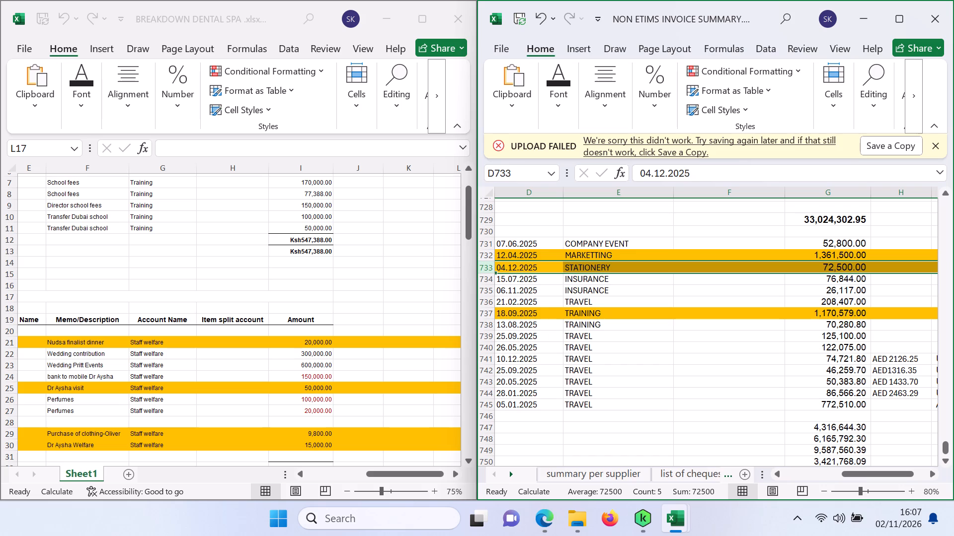
Examine the entries below row 31 on Sheet1 of the BREAKDOWN DENTAL SPA workbook.
double_click(465, 458)
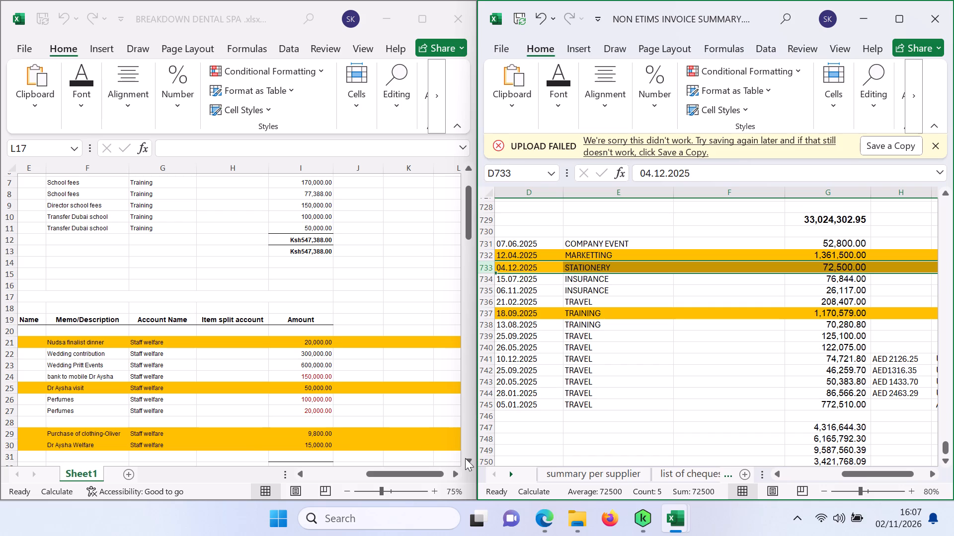
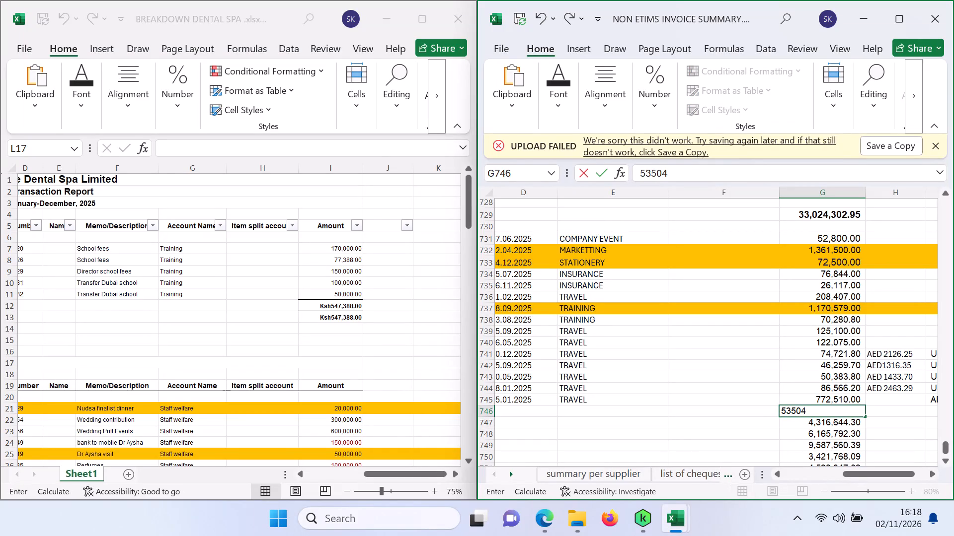
Enter 535040 in G746 below the last TRAVEL amount of the invoice summary.
type("0")
key("Return")
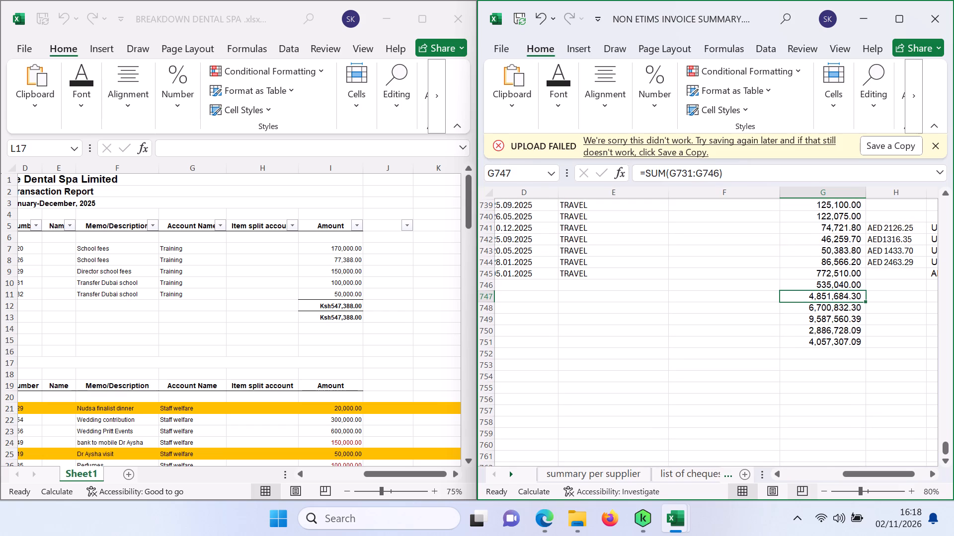
Examine the formulas and values in G746 to G751 beneath the invoice summary's expense list.
left_click(829, 305)
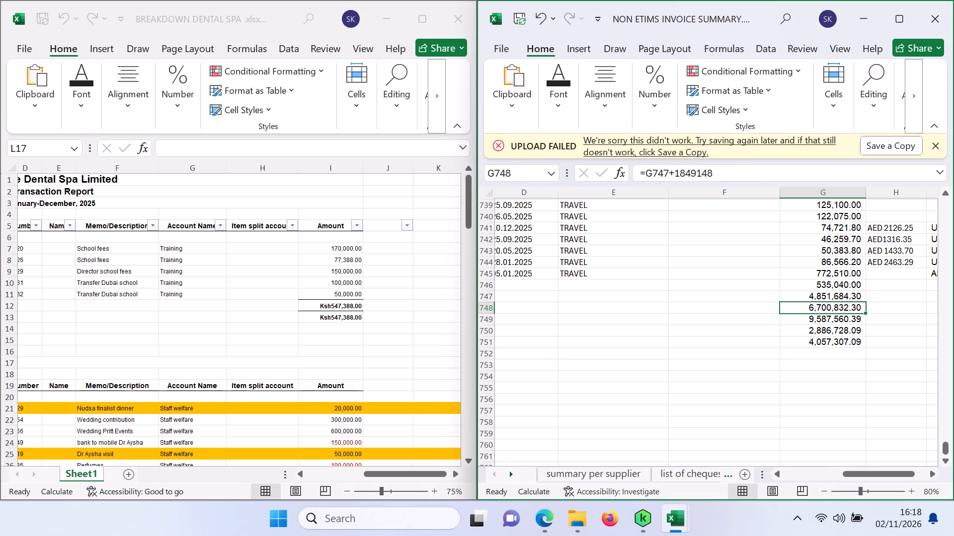
left_click(828, 295)
left_click(843, 306)
left_click(831, 332)
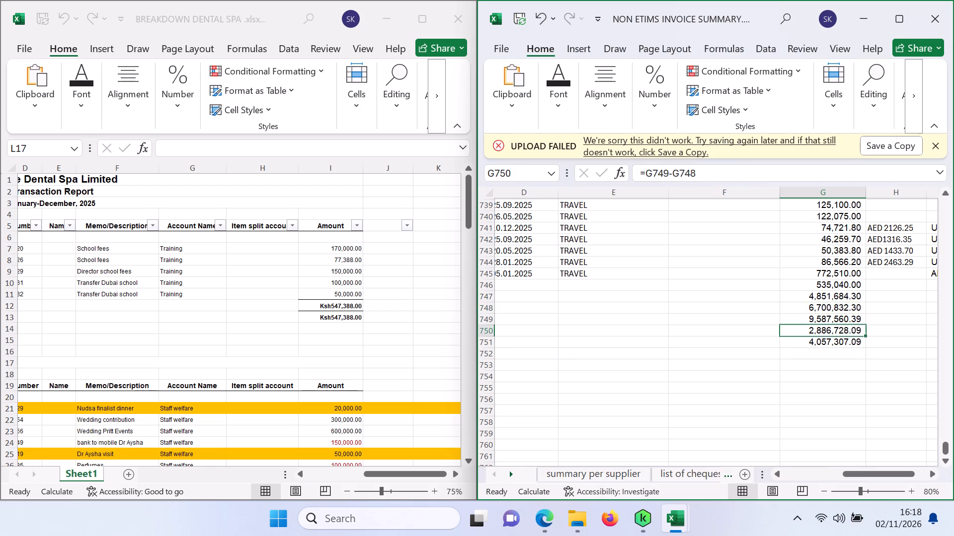
left_click(839, 344)
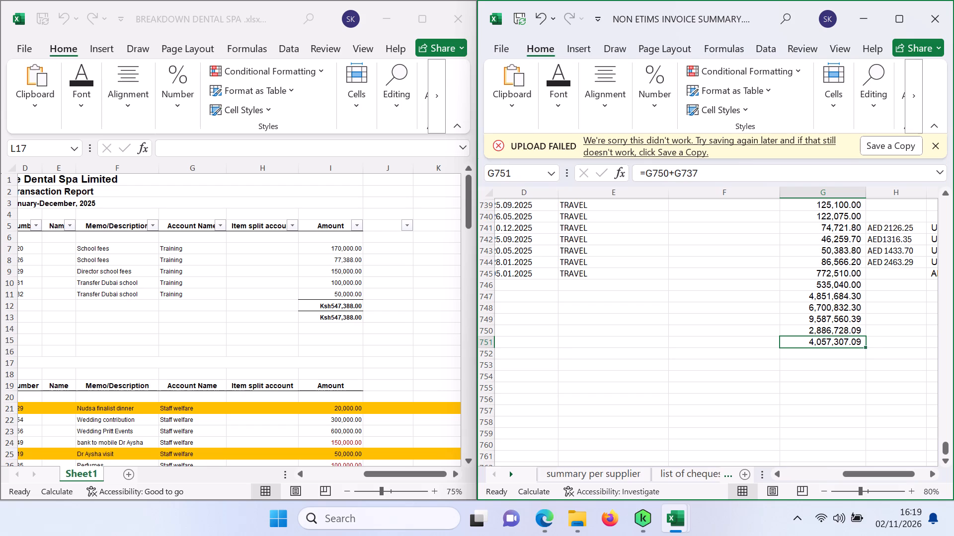
left_click(836, 331)
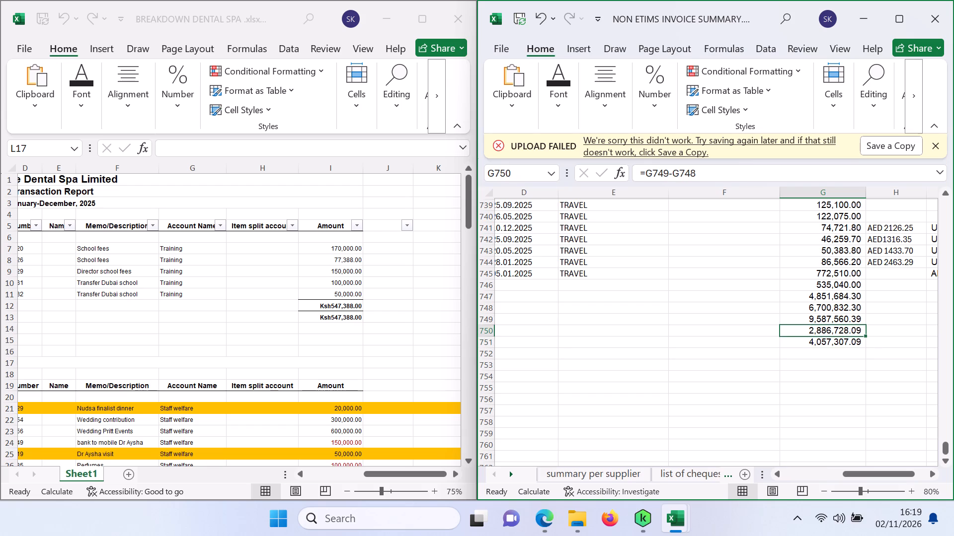
left_click(835, 366)
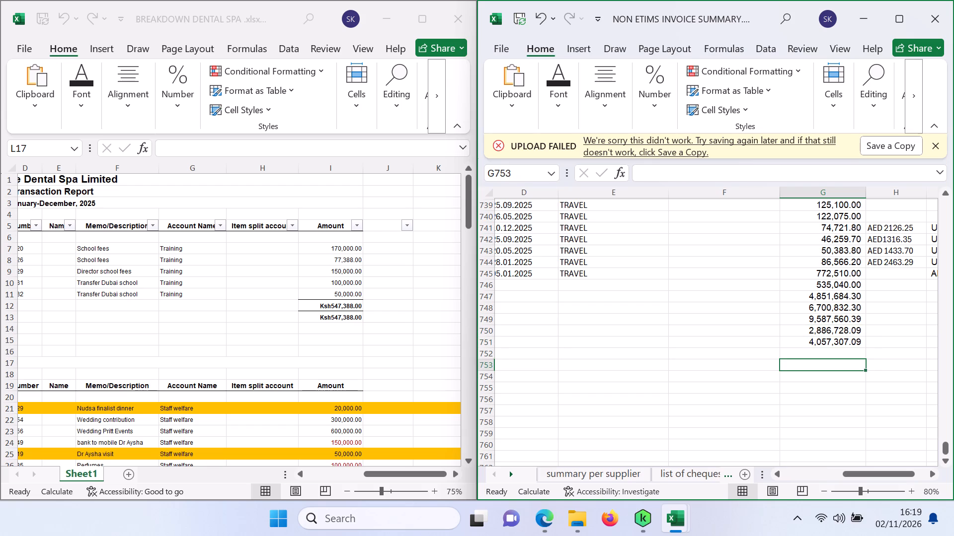
left_click(834, 282)
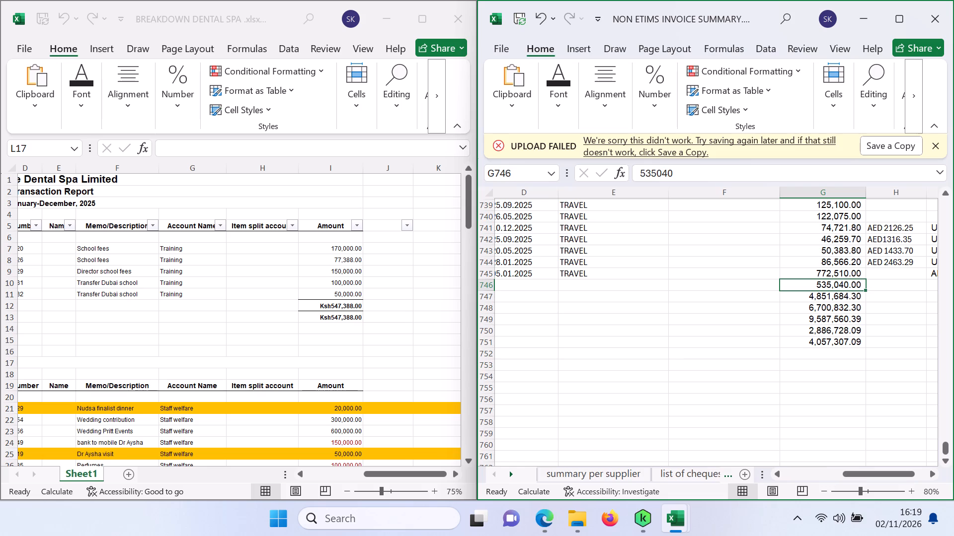
Select the calculation cells G747:G751 beneath the expense amounts in the invoice summary.
left_click(840, 296)
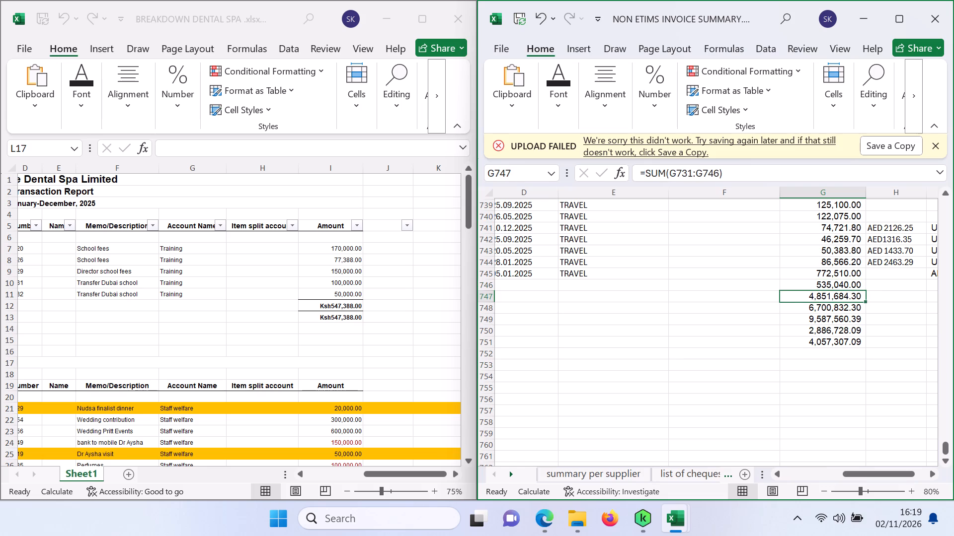
left_click(833, 341, "ctrl")
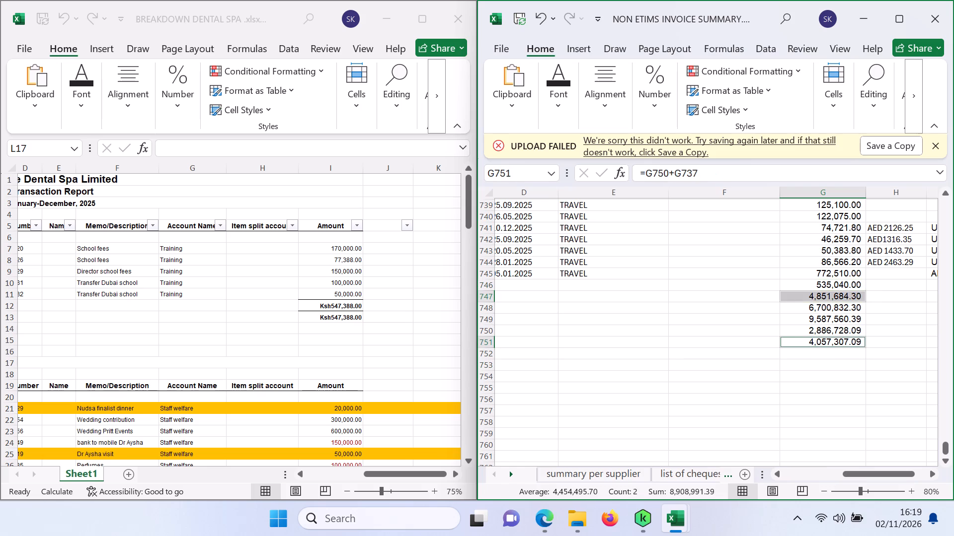
left_click(830, 296)
left_click(836, 340, "shift")
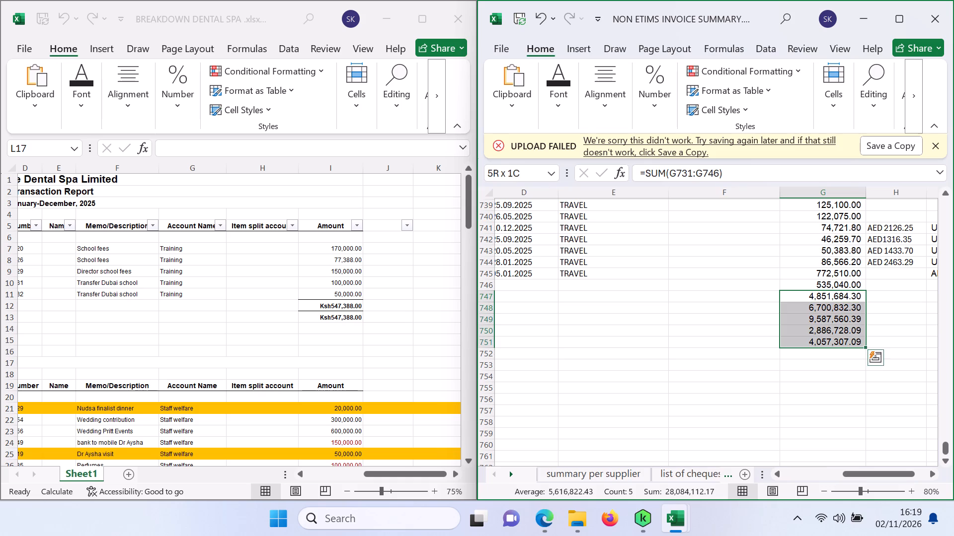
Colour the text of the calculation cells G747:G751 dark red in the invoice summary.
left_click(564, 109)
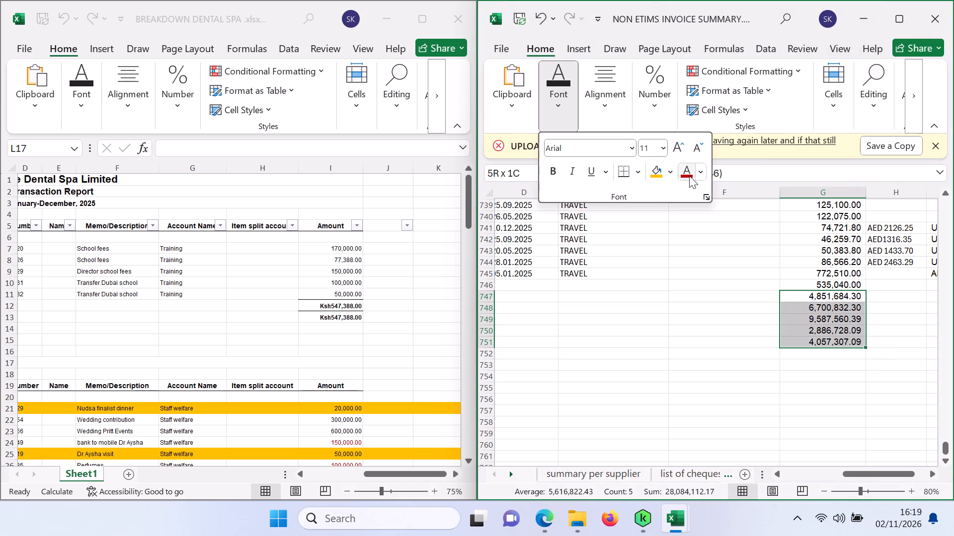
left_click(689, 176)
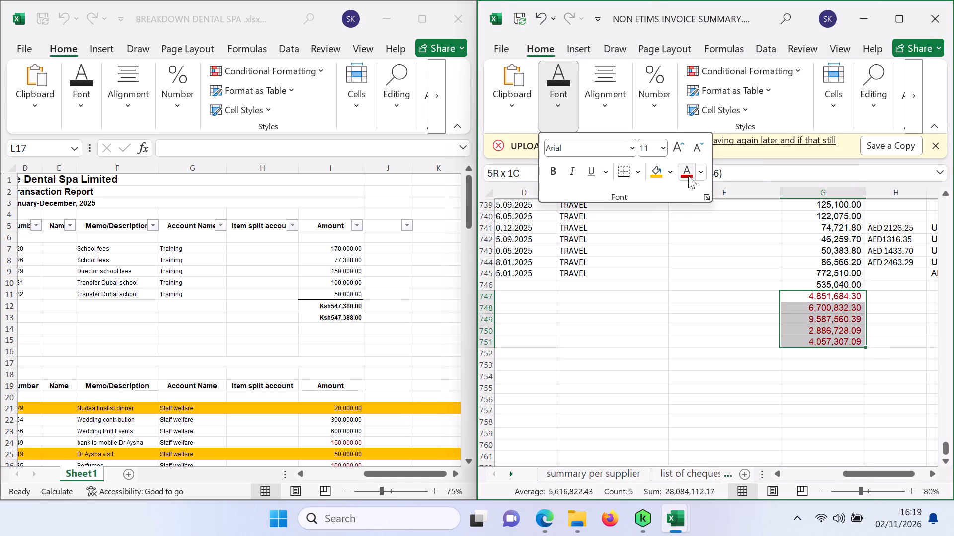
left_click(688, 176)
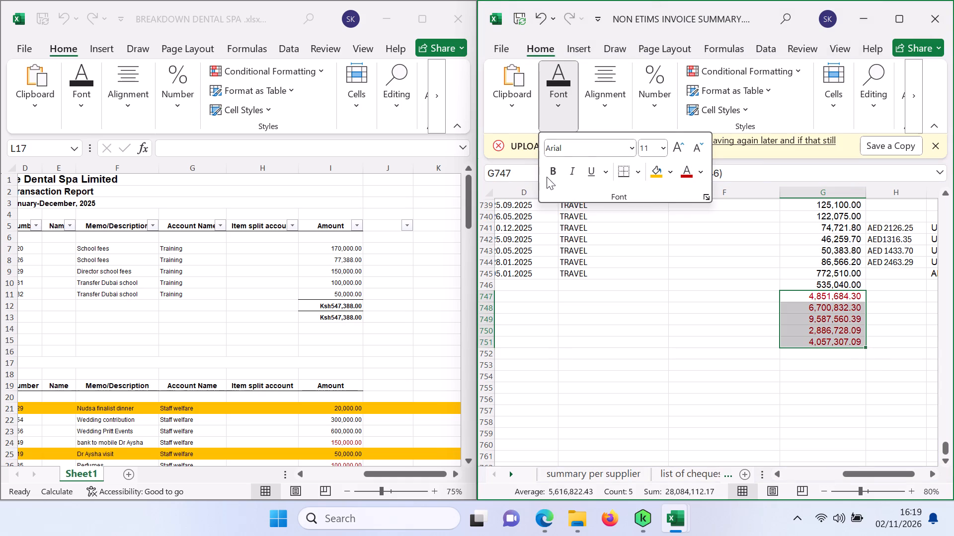
Make the calculation values in G747:G751 bold and set their font colour to black.
left_click(550, 173)
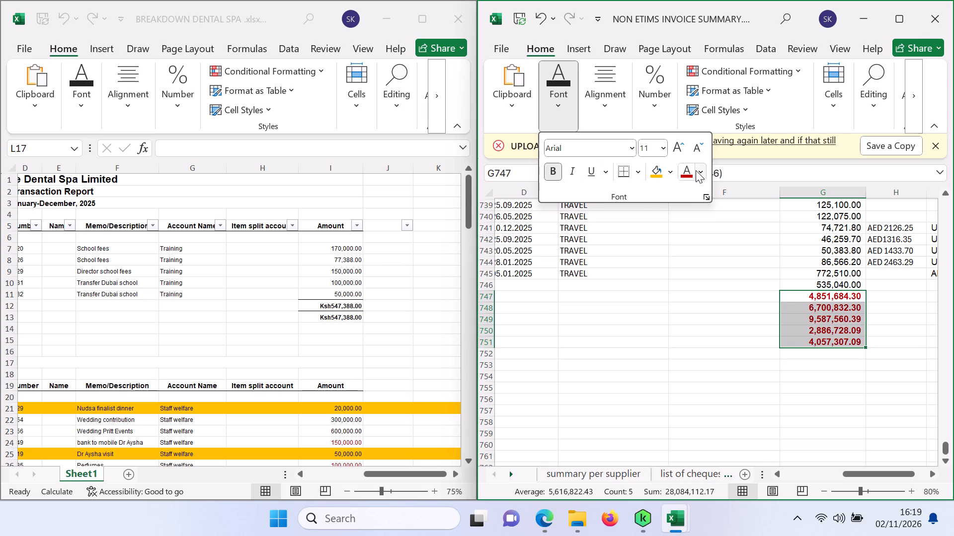
left_click(696, 170)
left_click(689, 186)
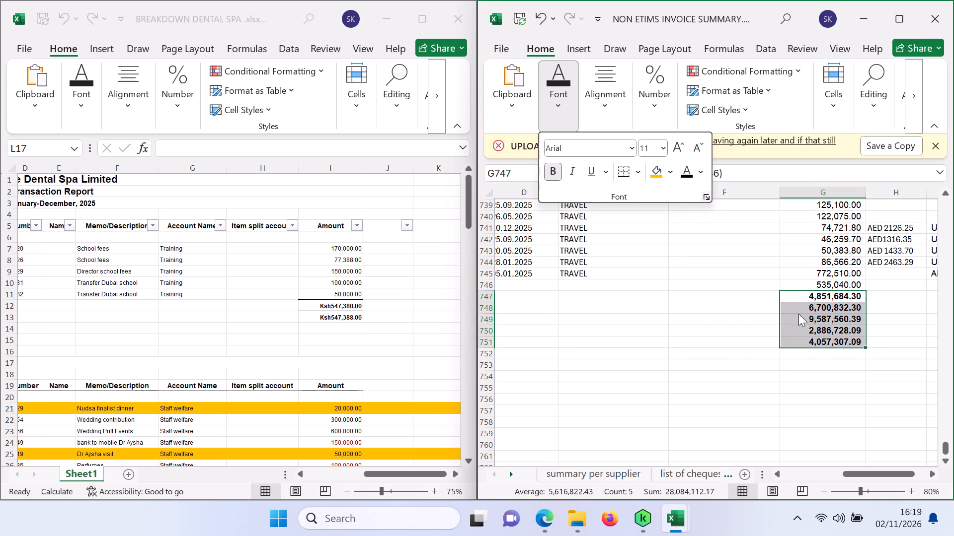
left_click(788, 365)
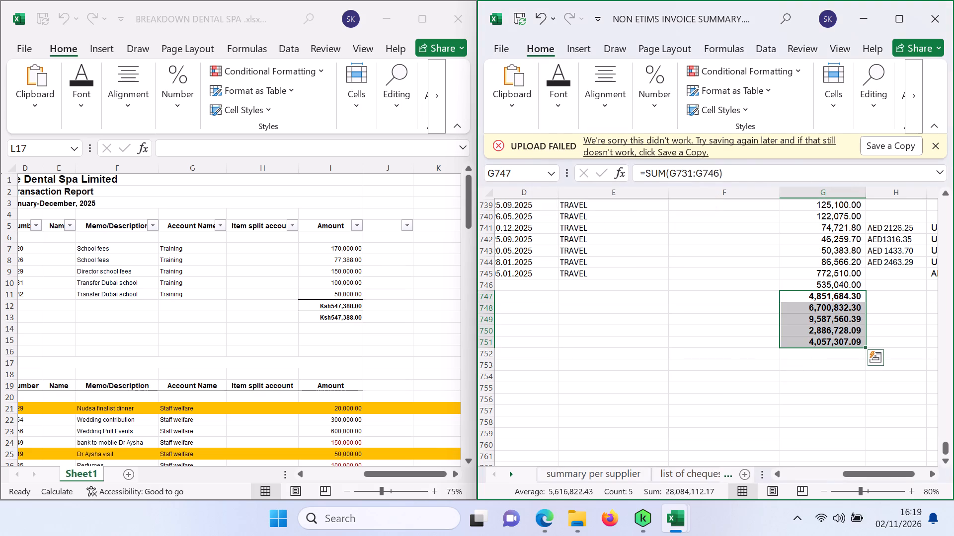
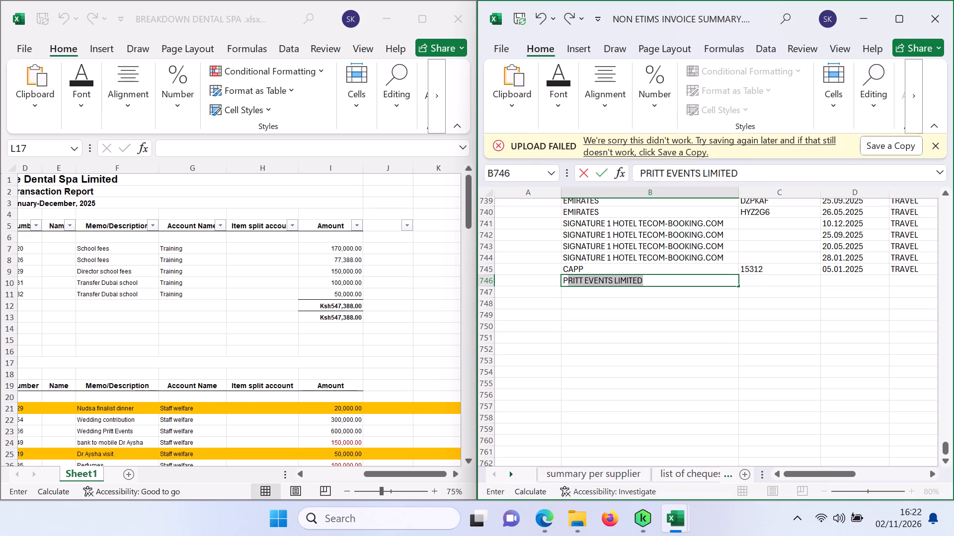
Enter BIRTHDAY as the expense category in E746 for the PRITT EVENTS LIMITED entry.
left_click(900, 279)
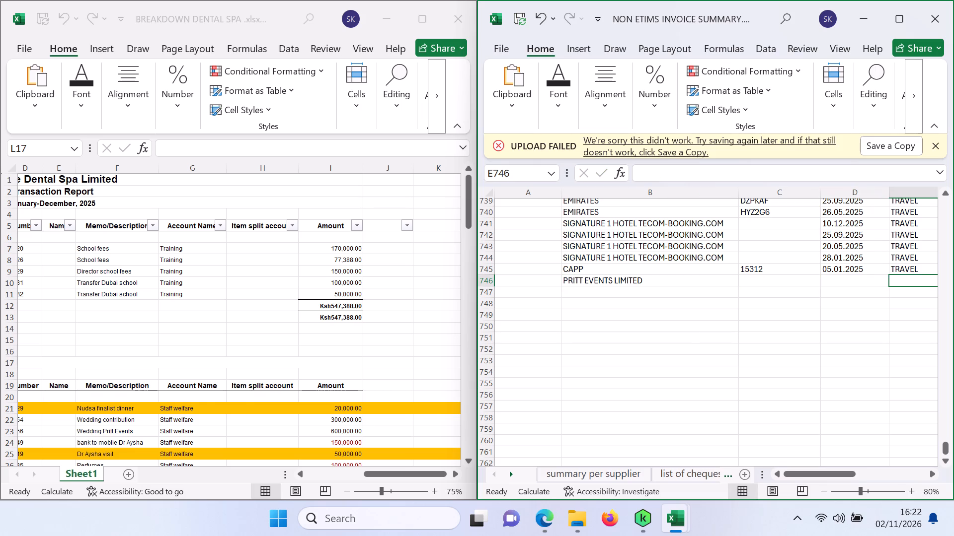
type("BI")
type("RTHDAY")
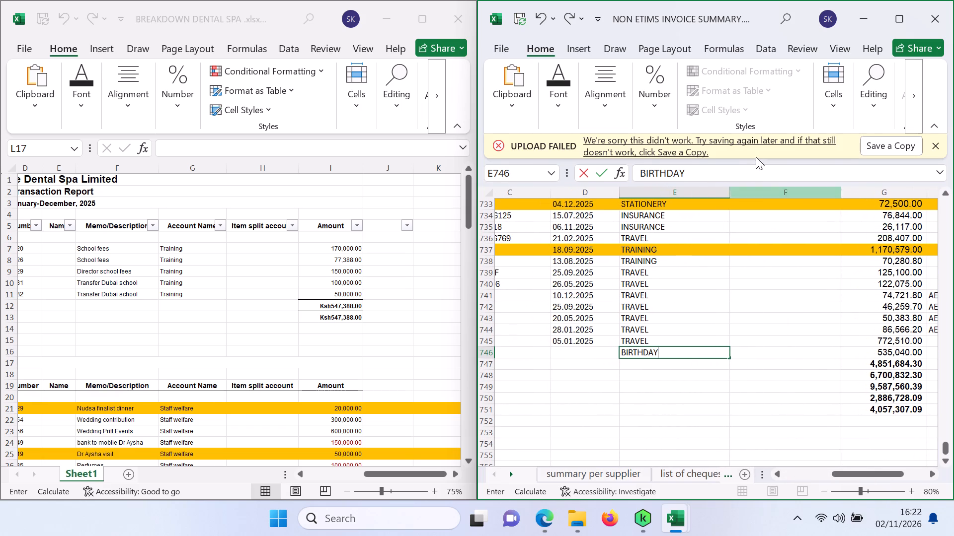
left_click(660, 398)
Highlight the whole PRITT EVENTS LIMITED row 746 with the gold fill colour.
left_click(642, 349)
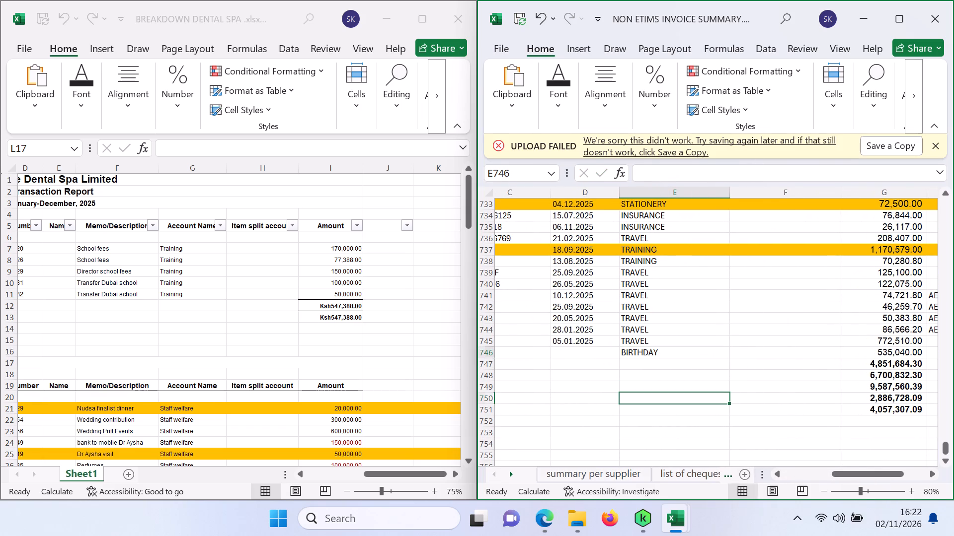
left_click(484, 350)
left_click_drag(564, 108, 662, 172)
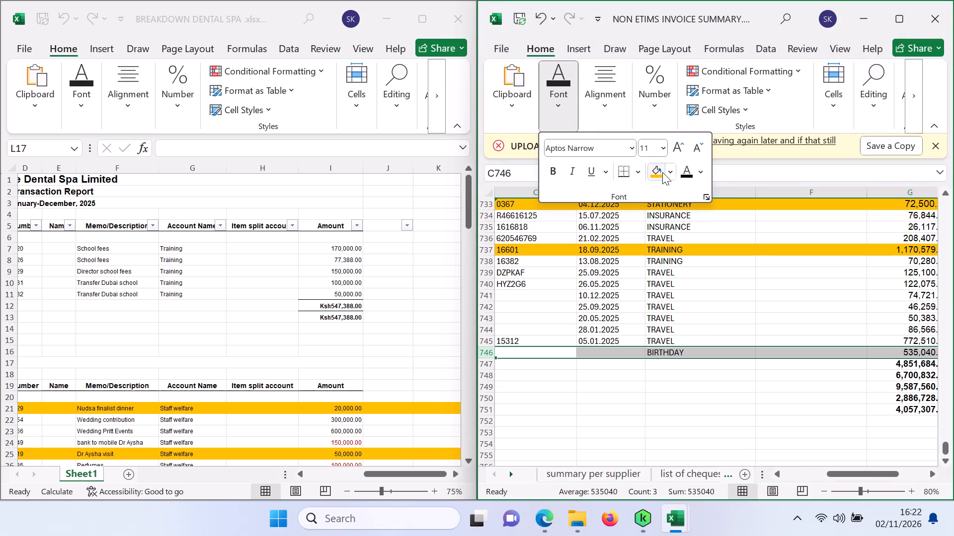
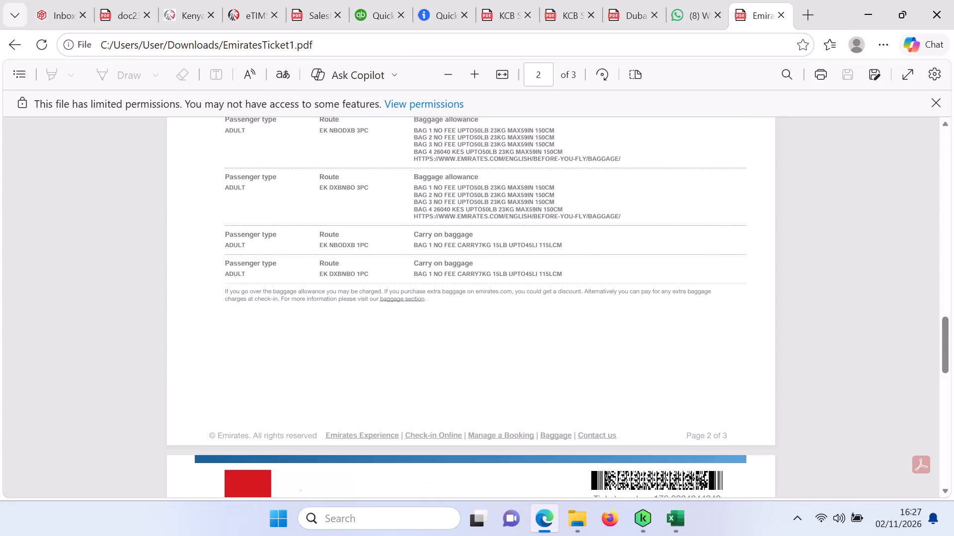
Find and open the Theme Dental Spa Limited_Travel.xlsx workbook and review its travel expense entries.
type("TRAVE")
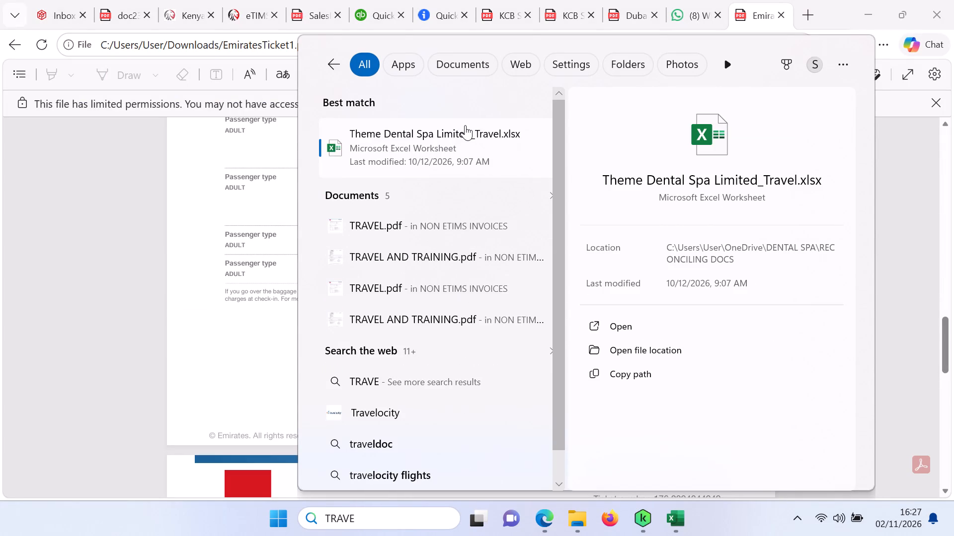
double_click(465, 134)
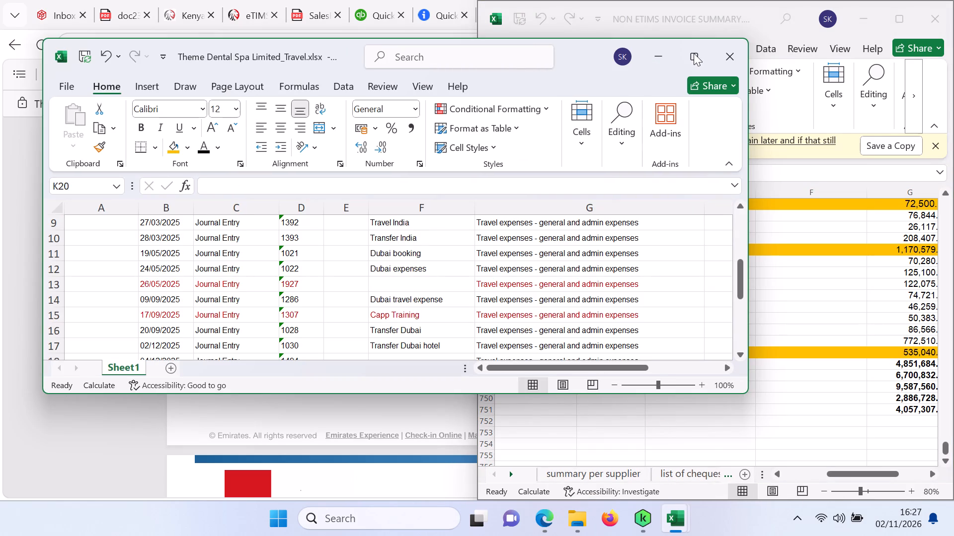
left_click(694, 53)
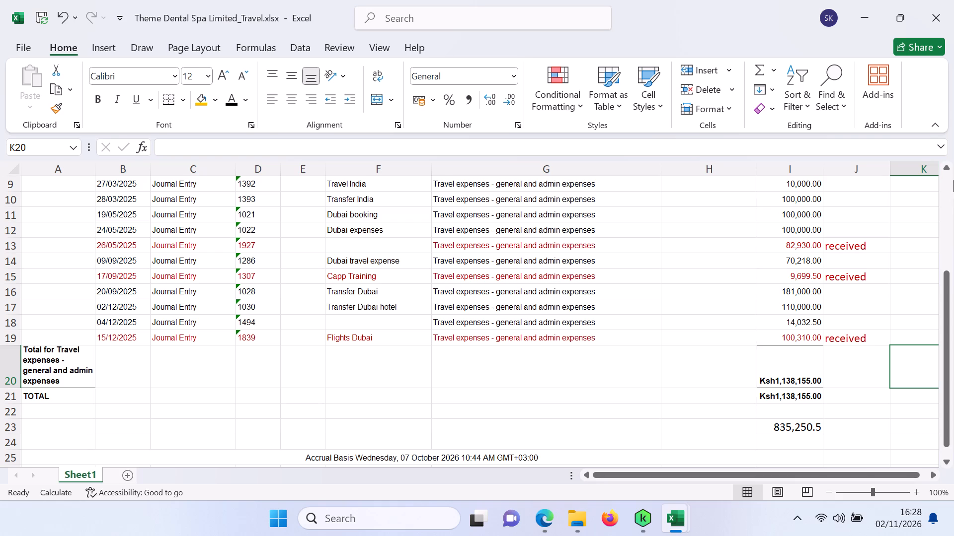
left_click(946, 166)
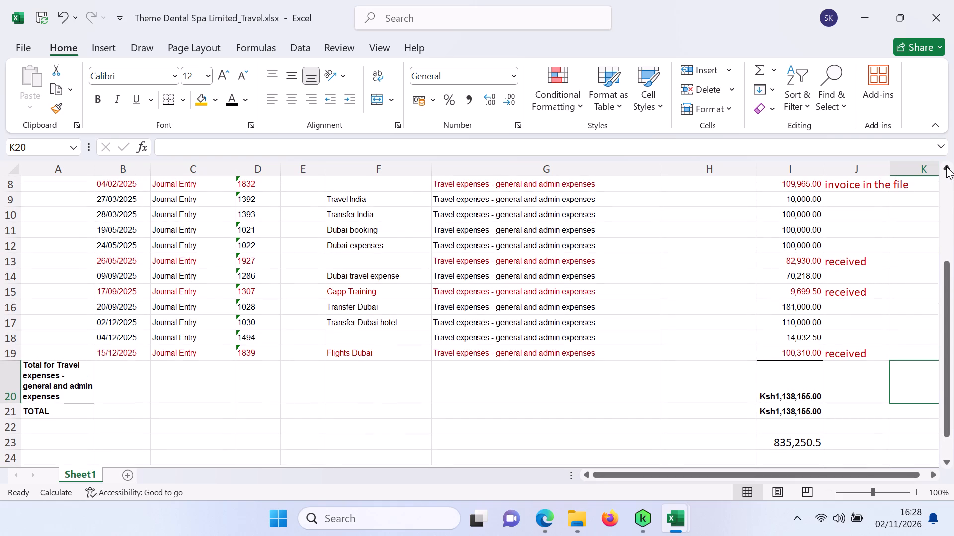
left_click(946, 166)
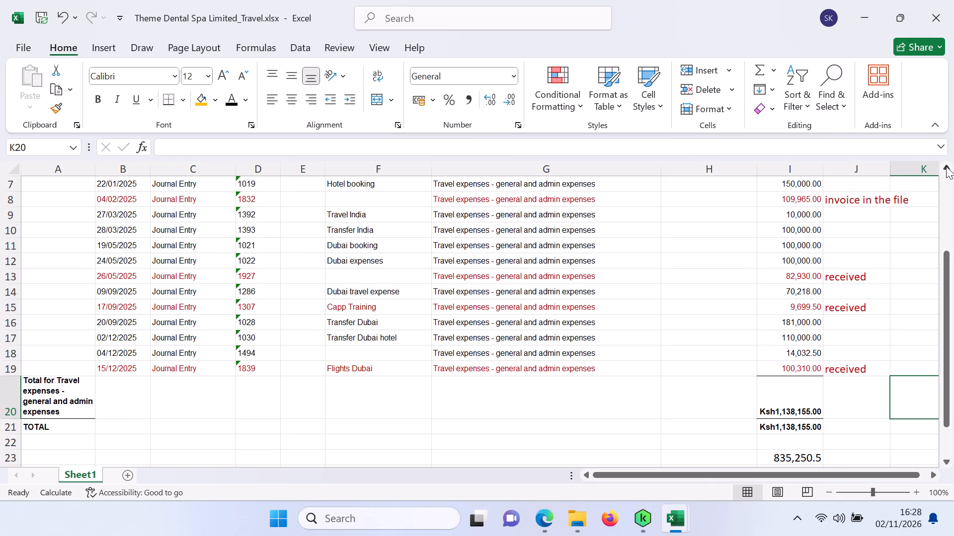
double_click(946, 166)
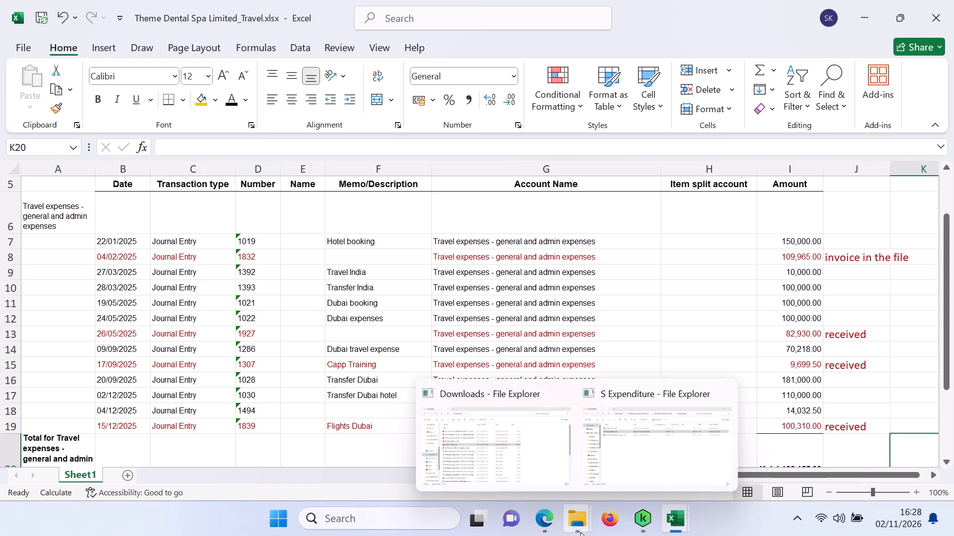
Open EmiratesTicket1 (1).pdf from Downloads and check its fare information.
left_click(545, 464)
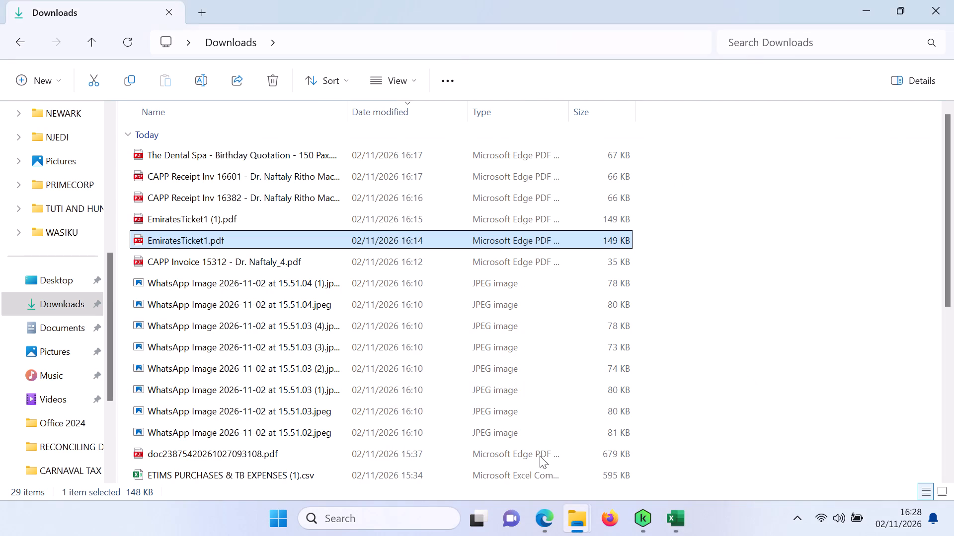
double_click(193, 215)
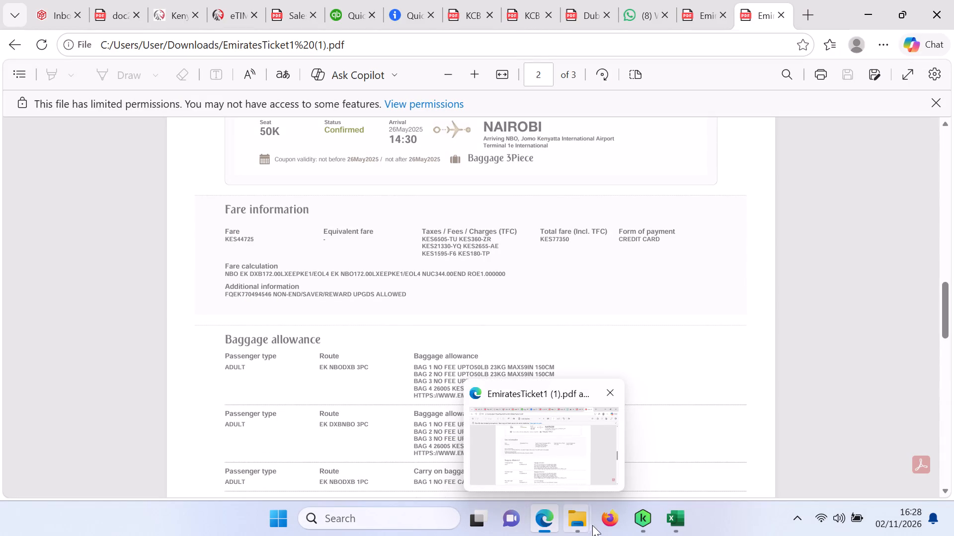
left_click(499, 457)
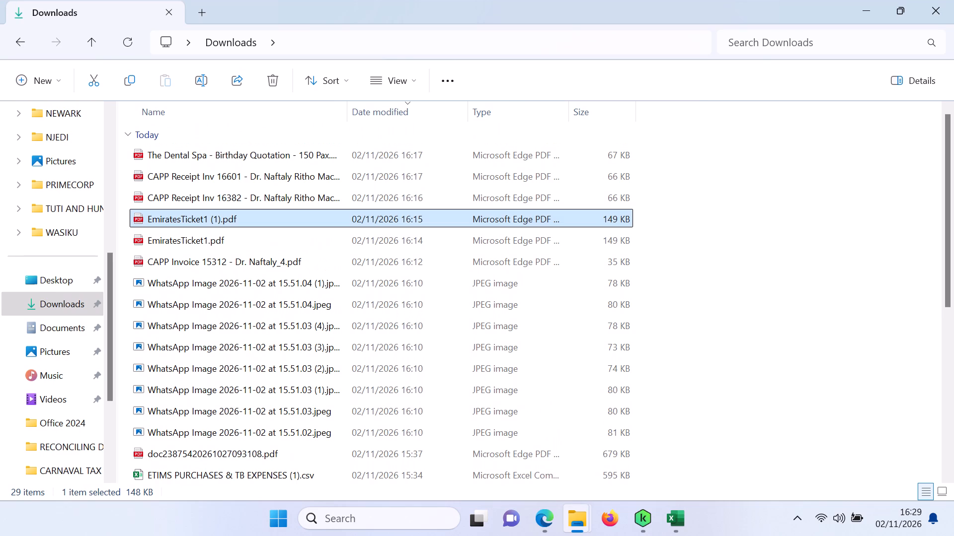
left_click(866, 3)
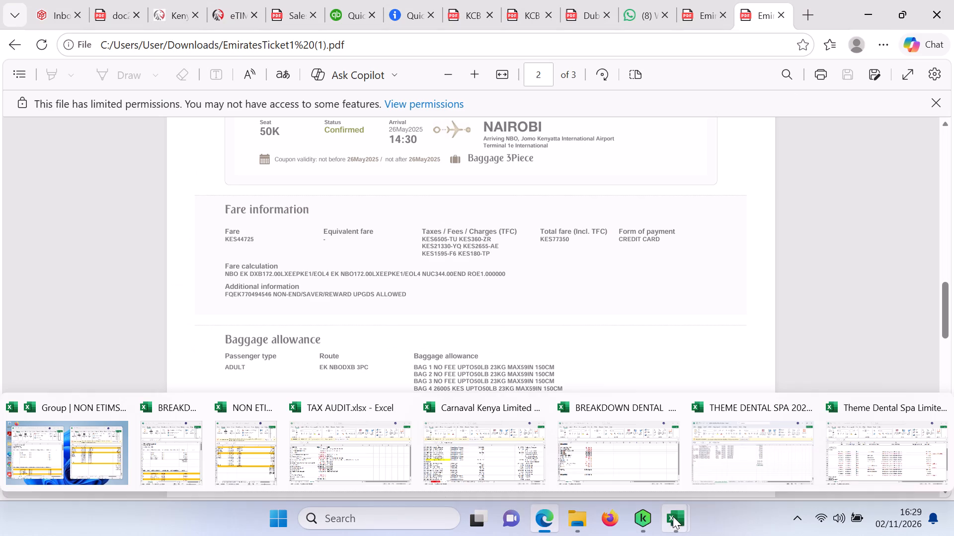
Bring up the DENTAL SPA breakdown beside the NON ETIMS invoice summary and check the BIRTHDAY entry in row 746.
left_click(159, 463)
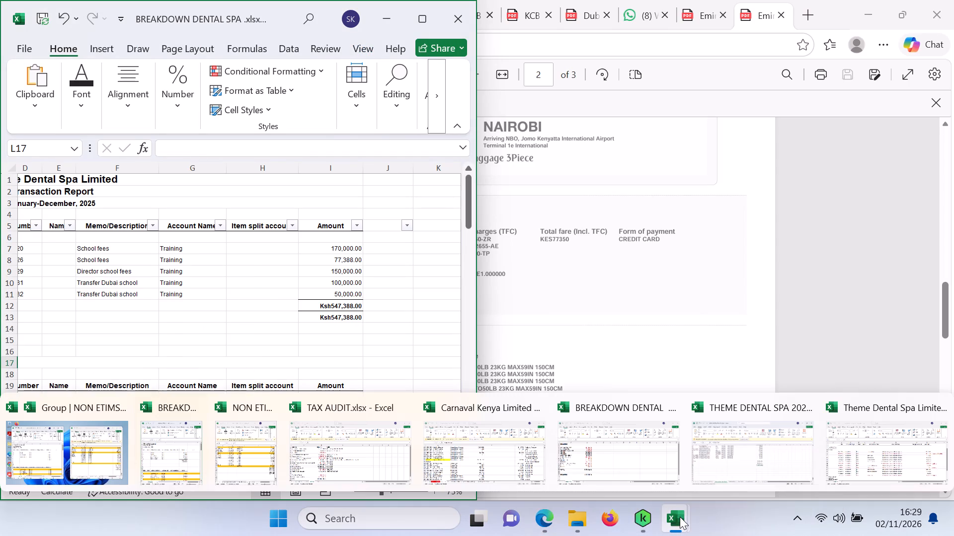
left_click(88, 453)
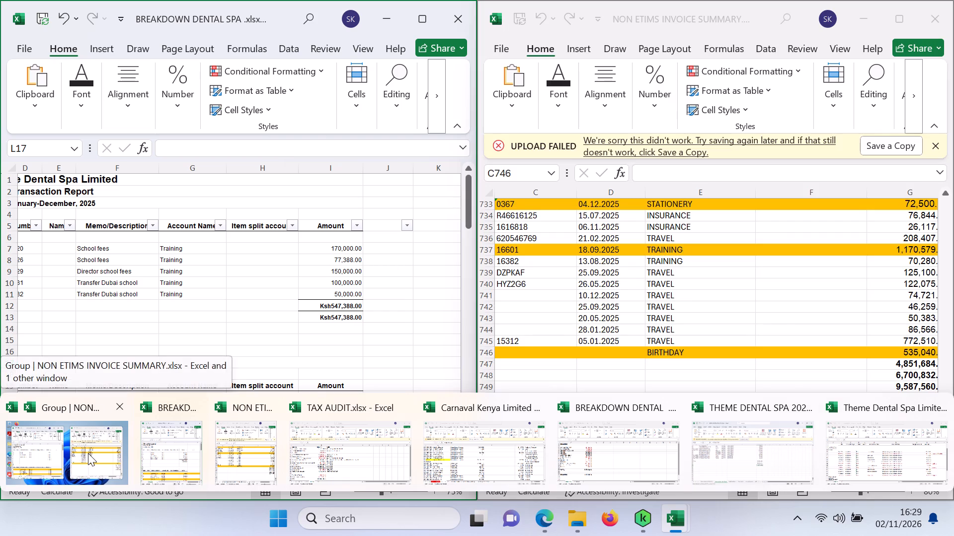
left_click_drag(651, 362, 794, 355)
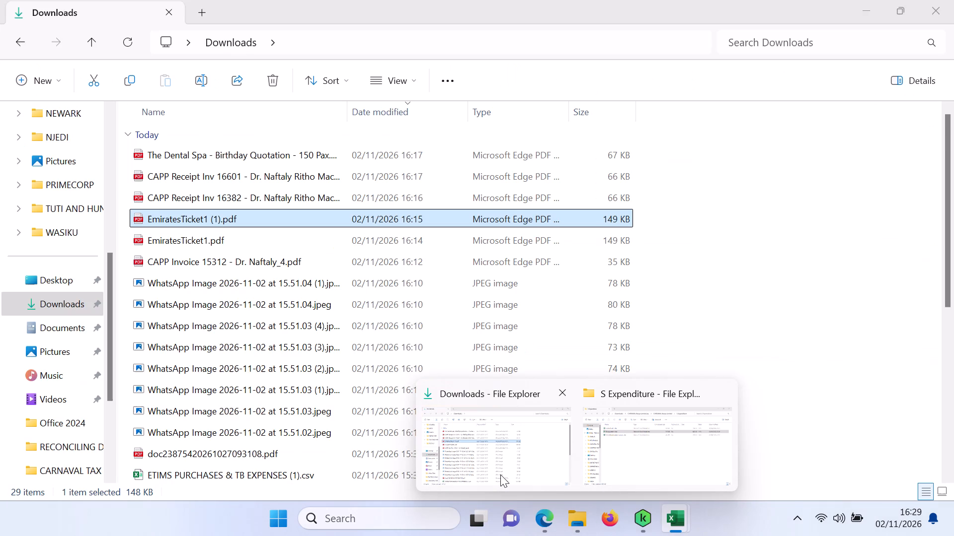
Open The Dental Spa - Birthday Quotation - 150 Pax PDF from Downloads and place it side by side with the NON ETIMS invoice summary.
left_click(500, 474)
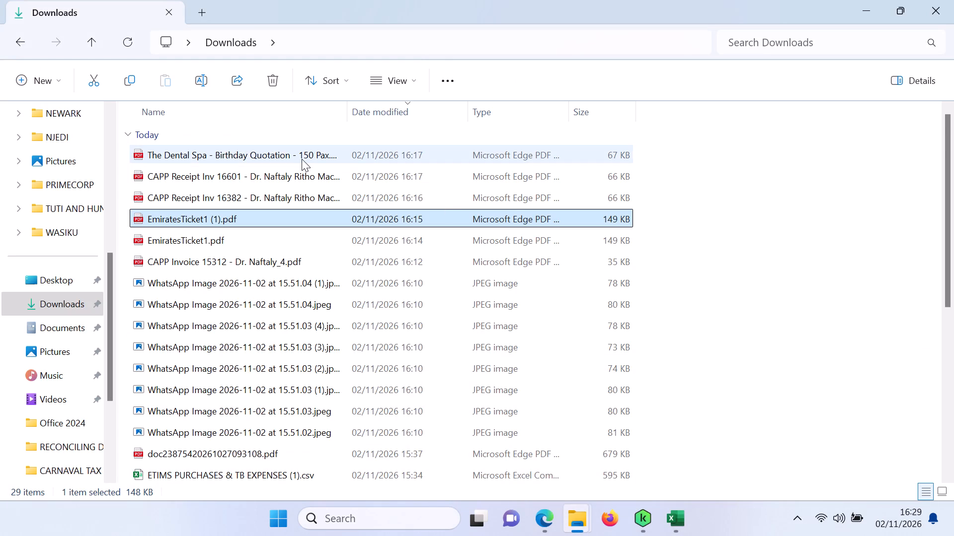
double_click(302, 159)
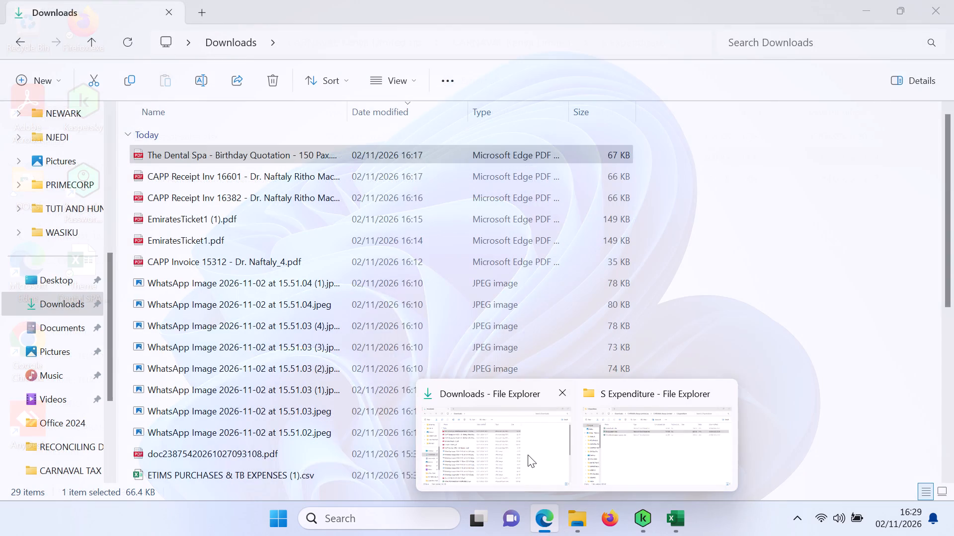
left_click(528, 455)
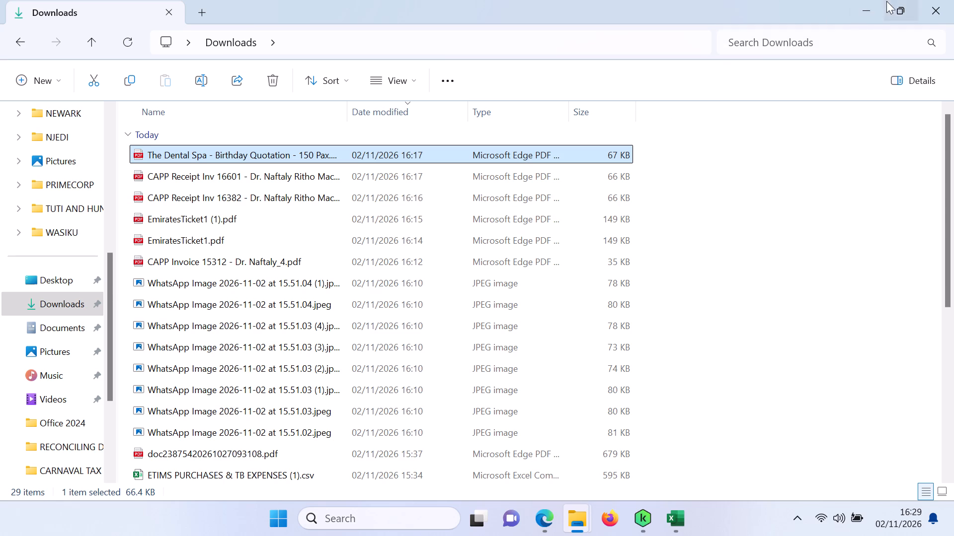
left_click(859, 6)
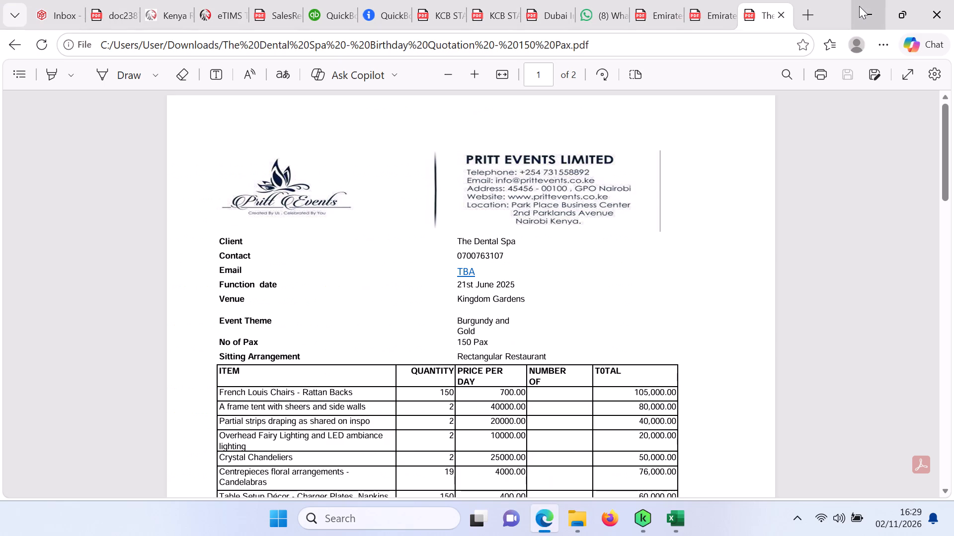
left_click(859, 7)
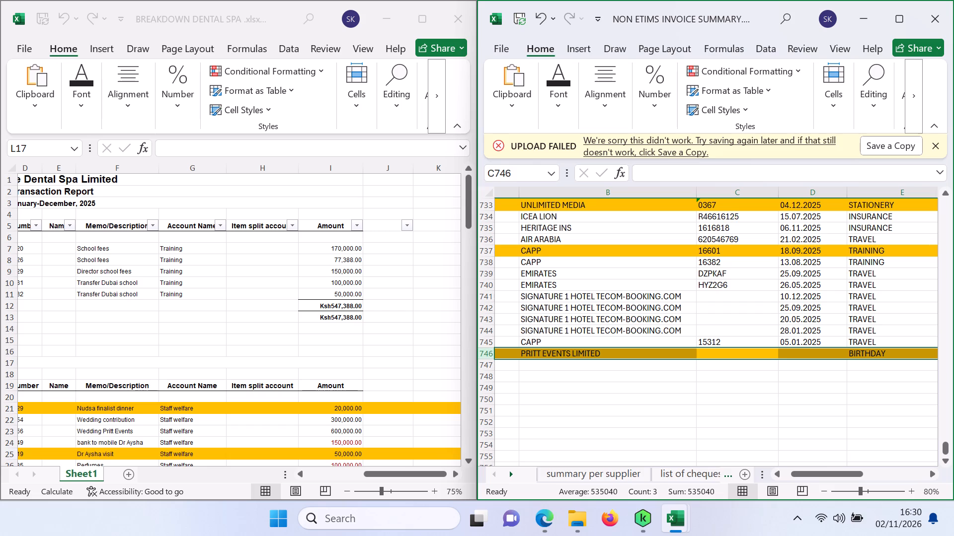
left_click(901, 19)
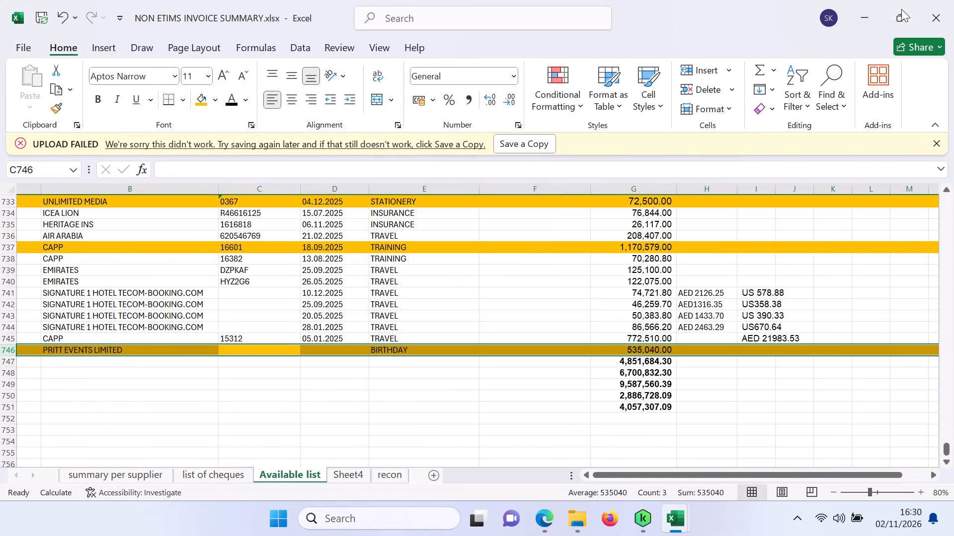
left_click(810, 41)
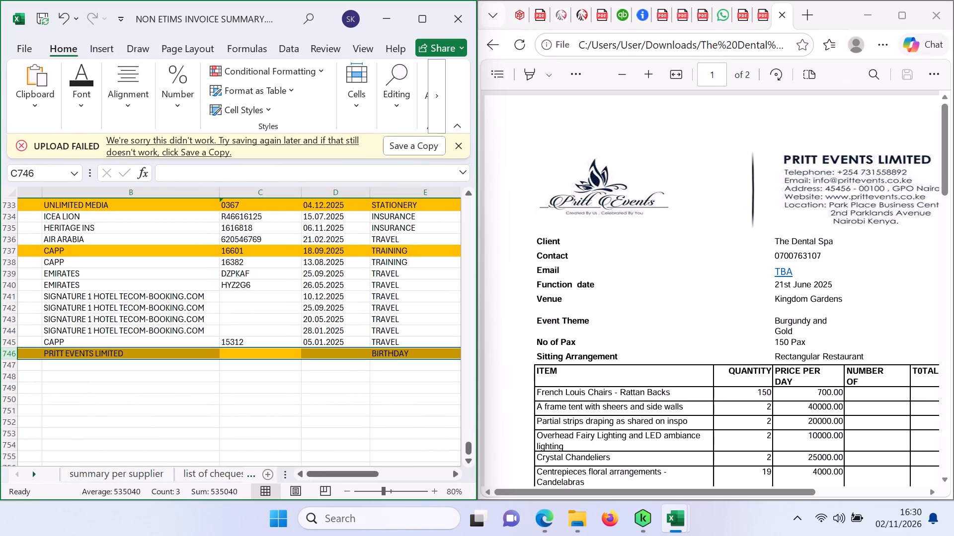
Enter the date 21.08.2025 in D746 for the PRITT EVENTS LIMITED birthday row and view that row's amount.
left_click(318, 354)
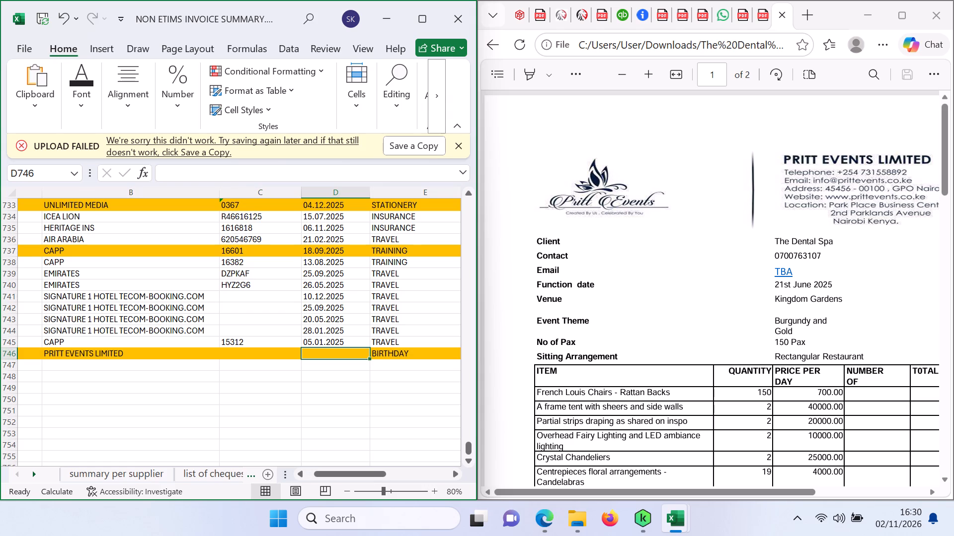
type("21")
type(".0")
key("8")
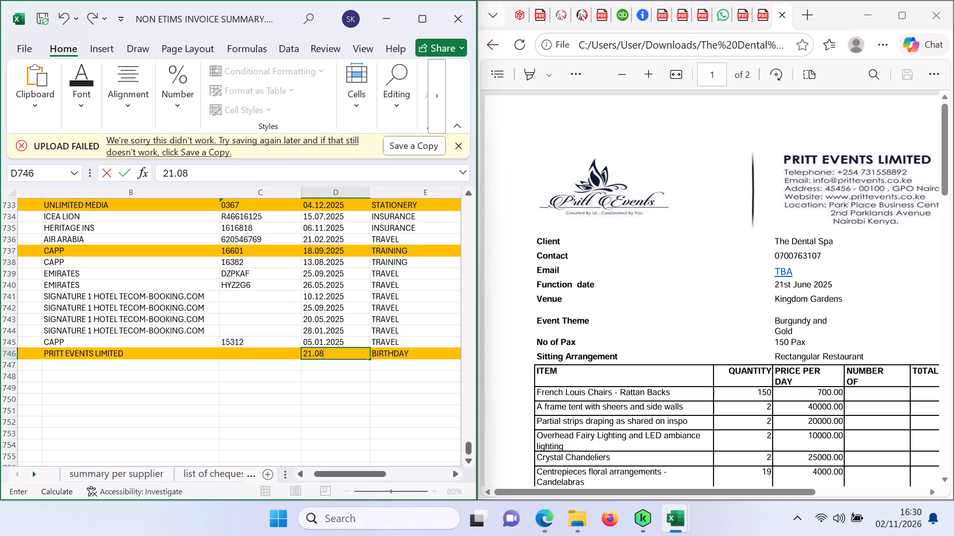
type(".202")
key("5")
left_click(455, 476)
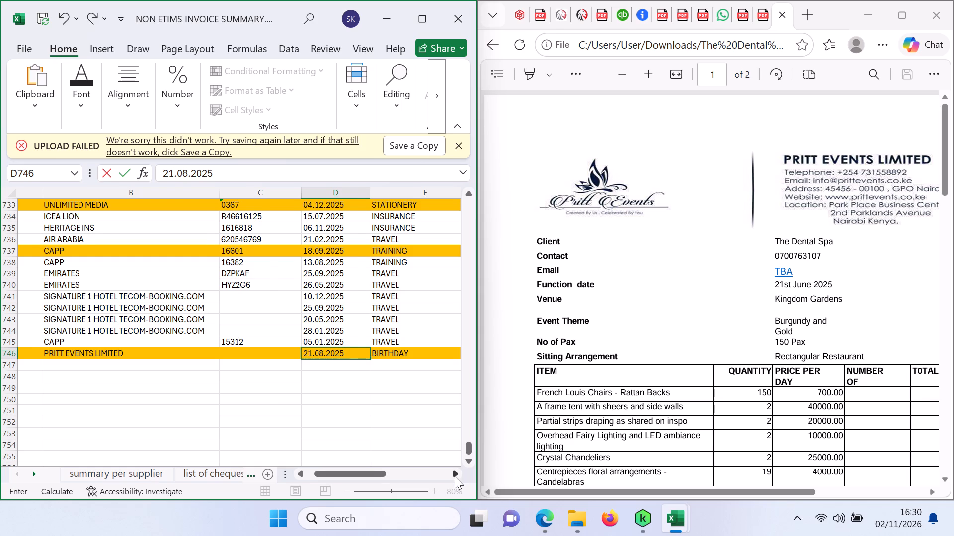
left_click(455, 476)
left_click(455, 476)
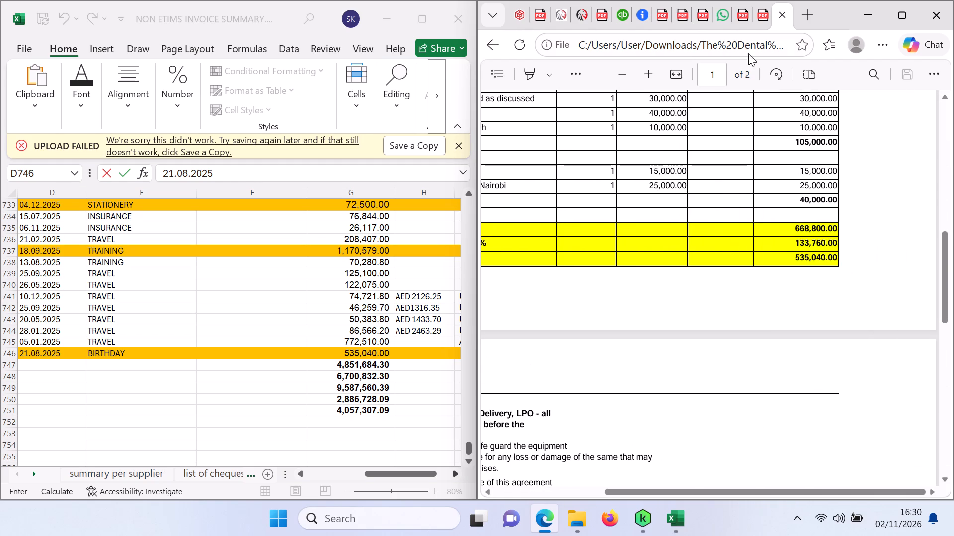
Switch to the EmiratesTicket1 PDF to check the ticket and receipt details against the invoice summary.
left_click(742, 23)
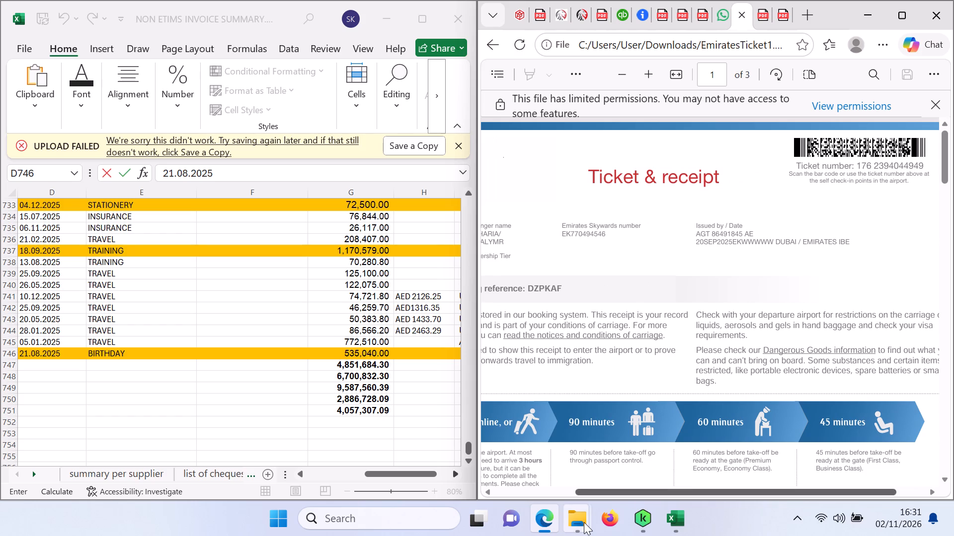
Search the DENTAL SPA folder for NON and open the NON ETIMS INVOICES.zip archive.
left_click(490, 442)
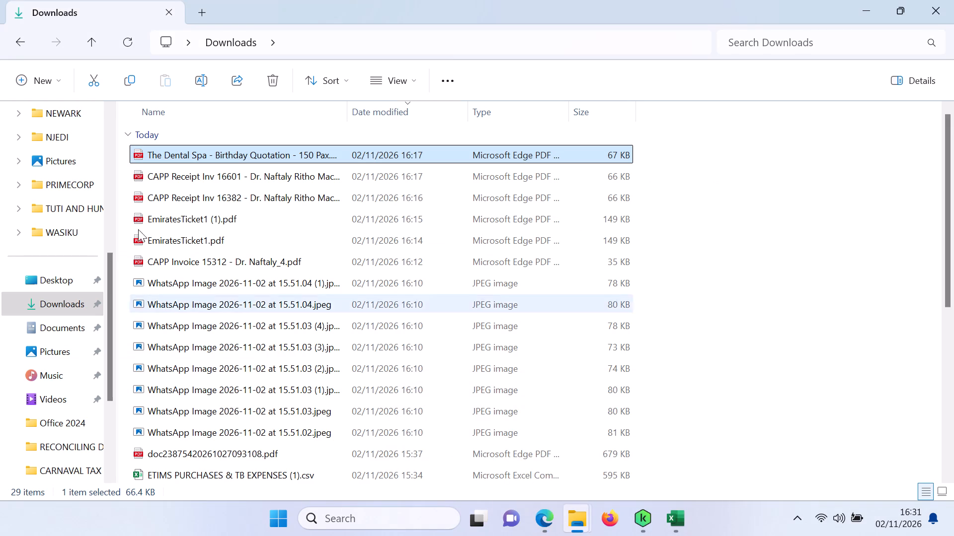
left_click(112, 114)
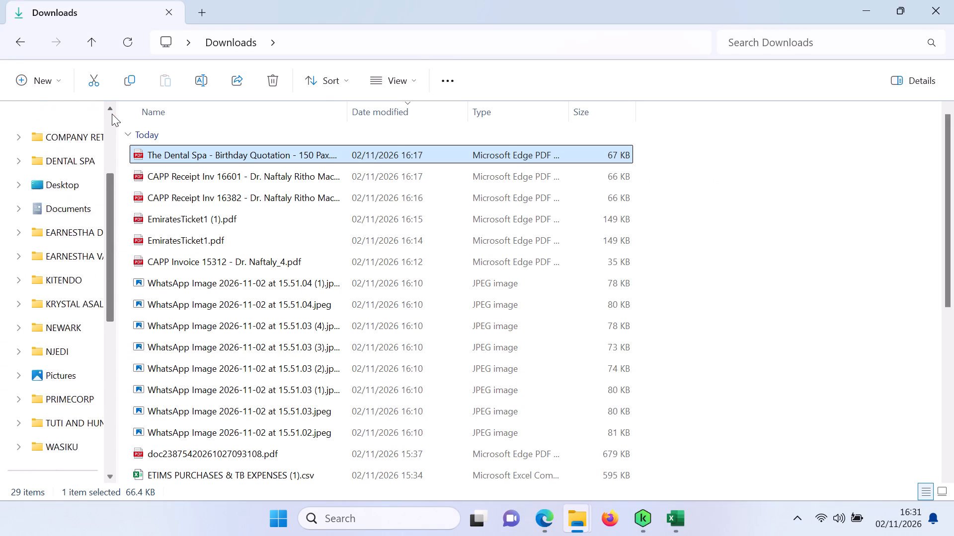
left_click(80, 278)
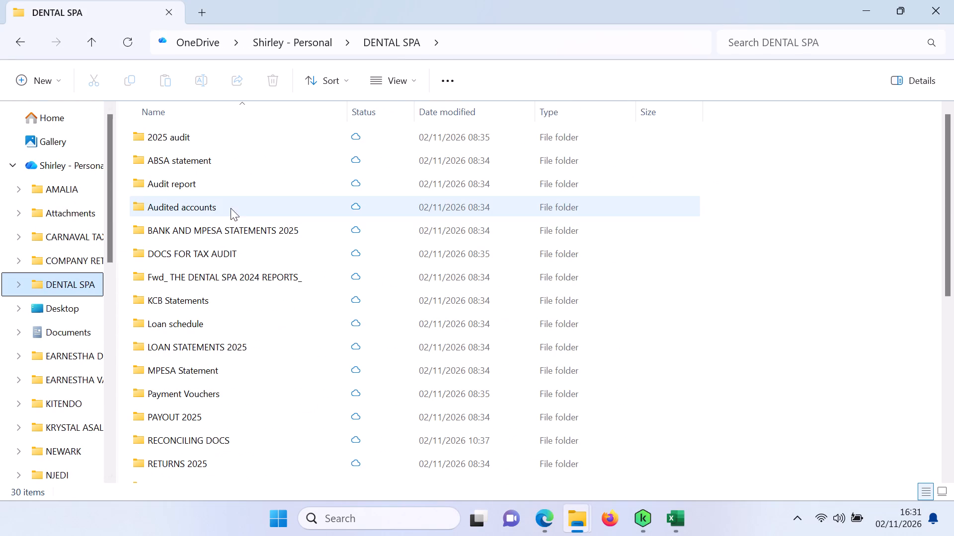
double_click(210, 258)
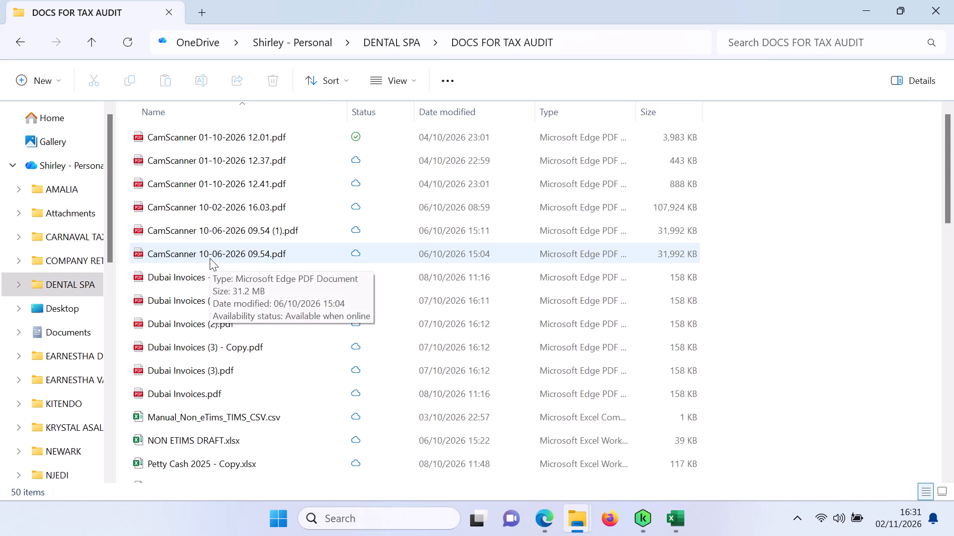
left_click(97, 288)
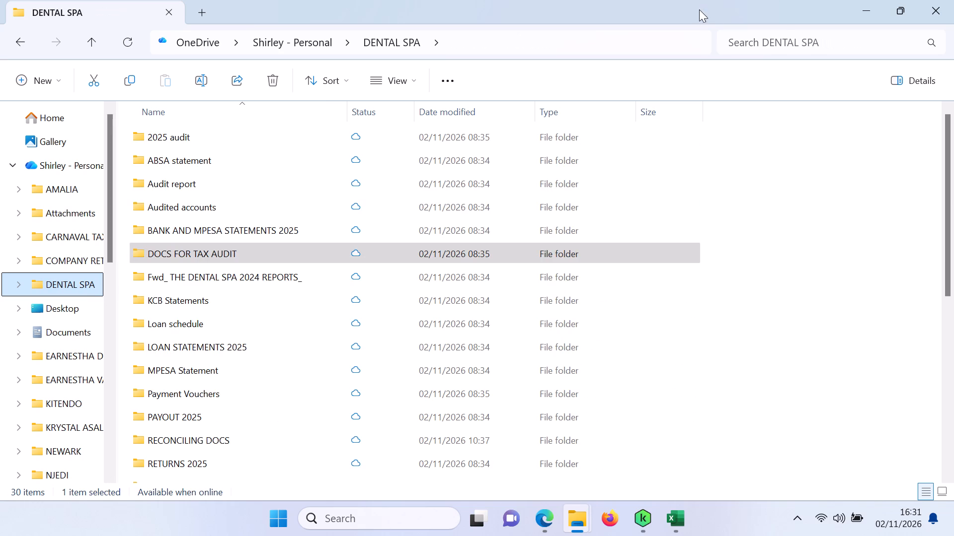
left_click(733, 45)
type("NON")
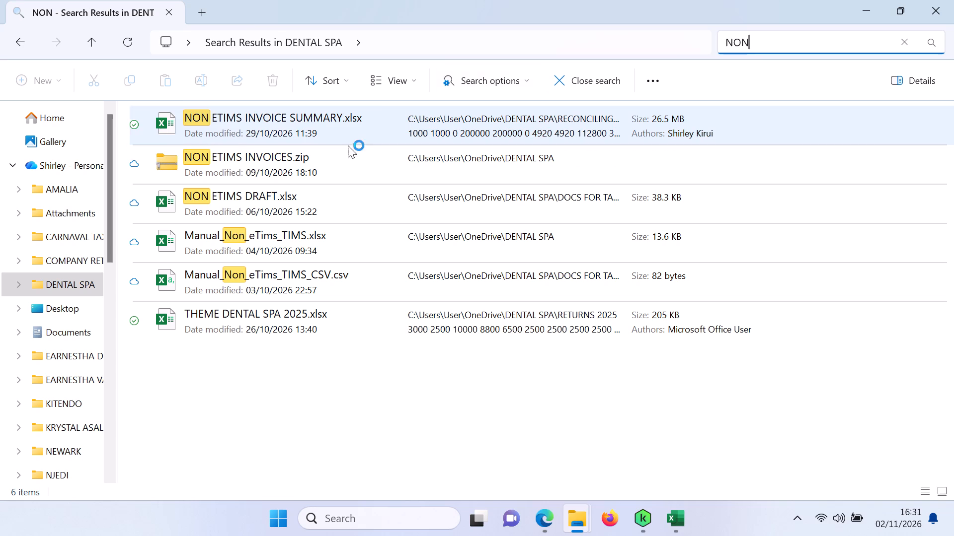
double_click(320, 165)
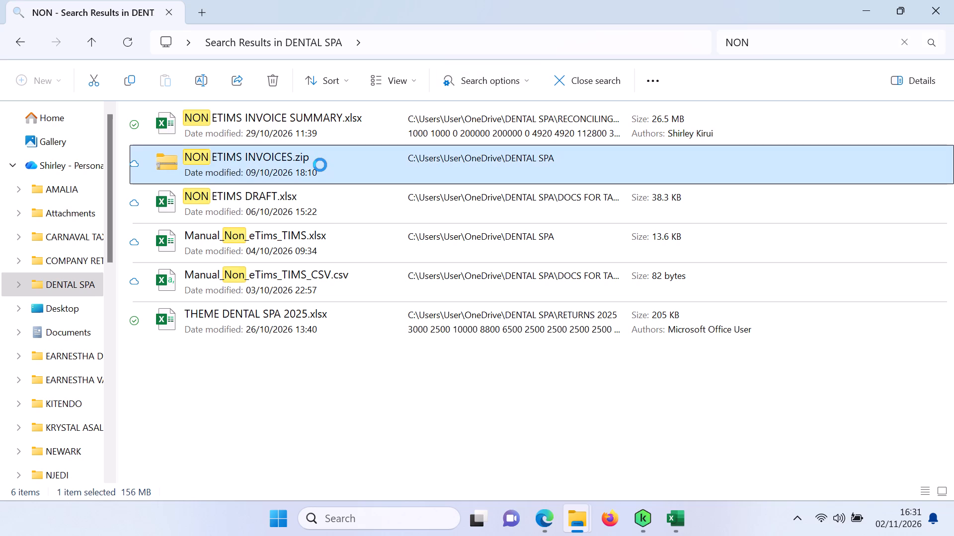
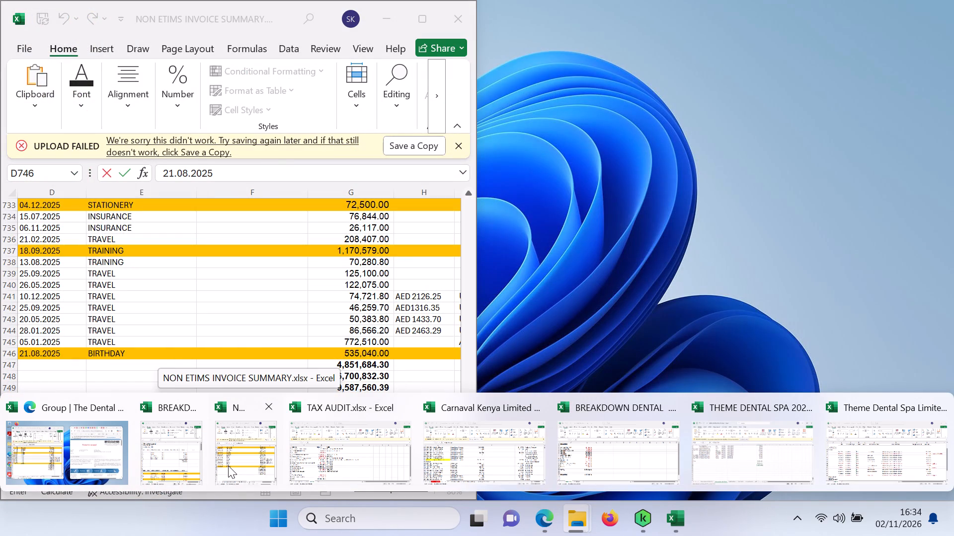
Place the NON ETIMS invoice summary beside the EmiratesTicket1 PDF and check the supplier names and references of the travel rows.
left_click(228, 466)
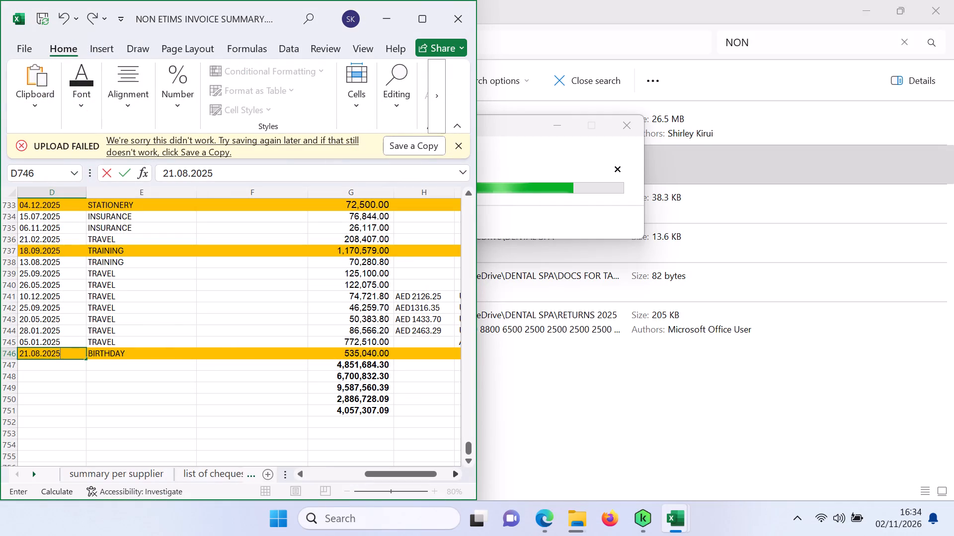
left_click(544, 524)
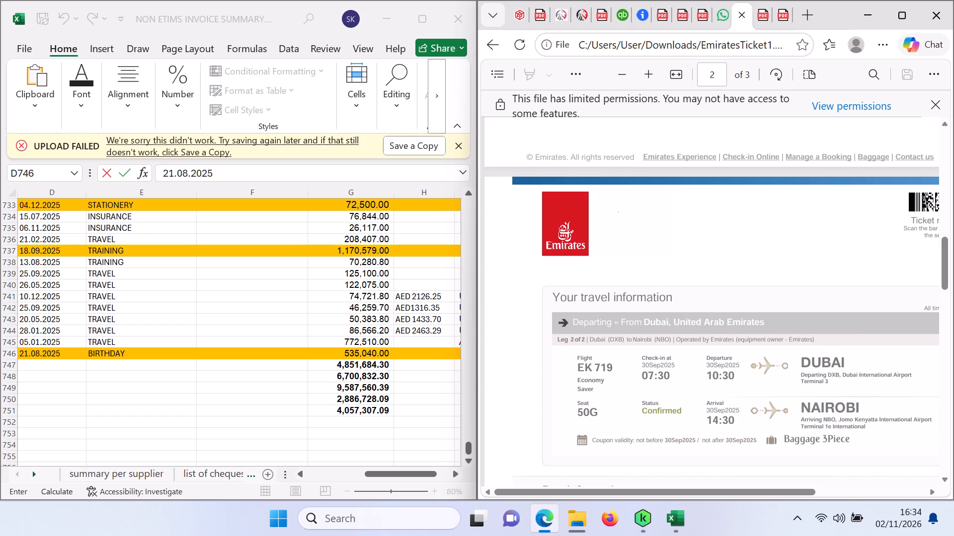
left_click(303, 473)
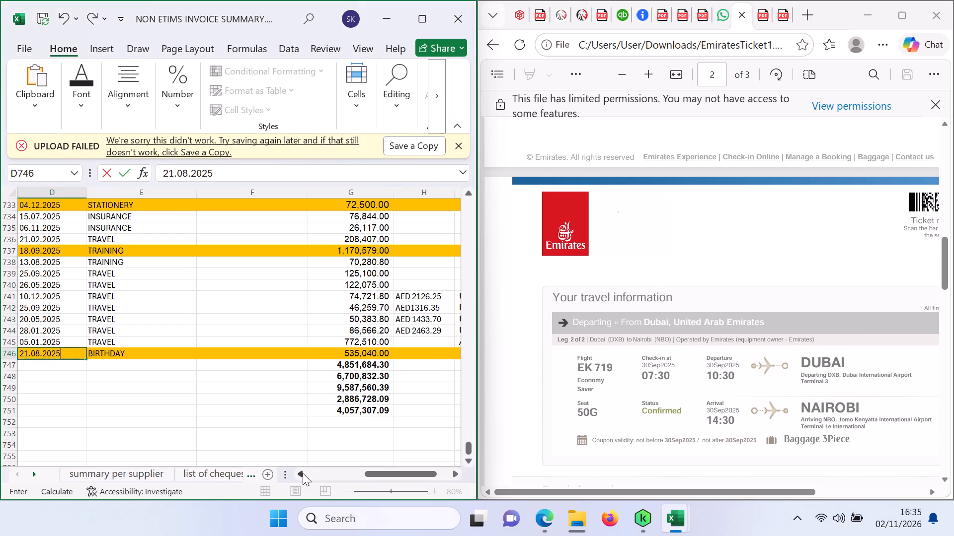
left_click(303, 473)
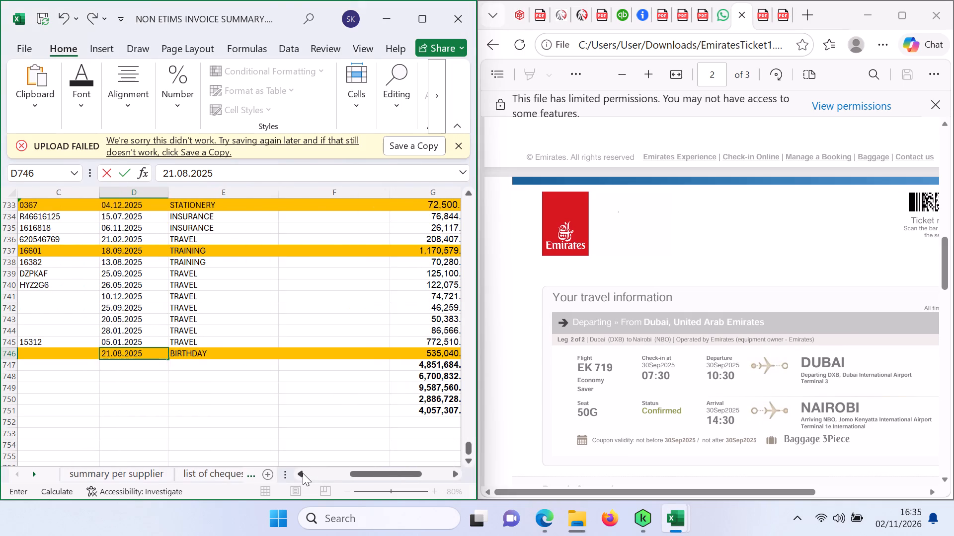
left_click(303, 473)
left_click(303, 473)
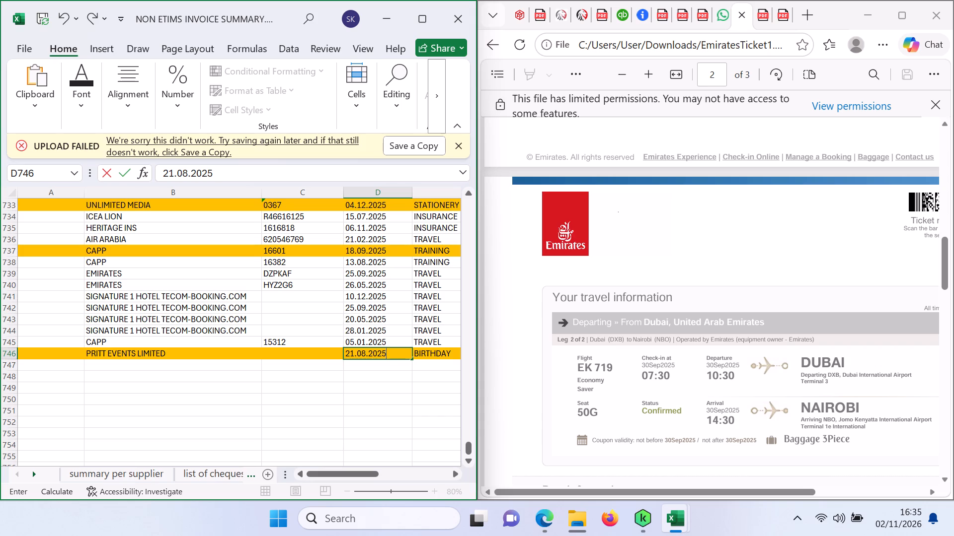
left_click(317, 412)
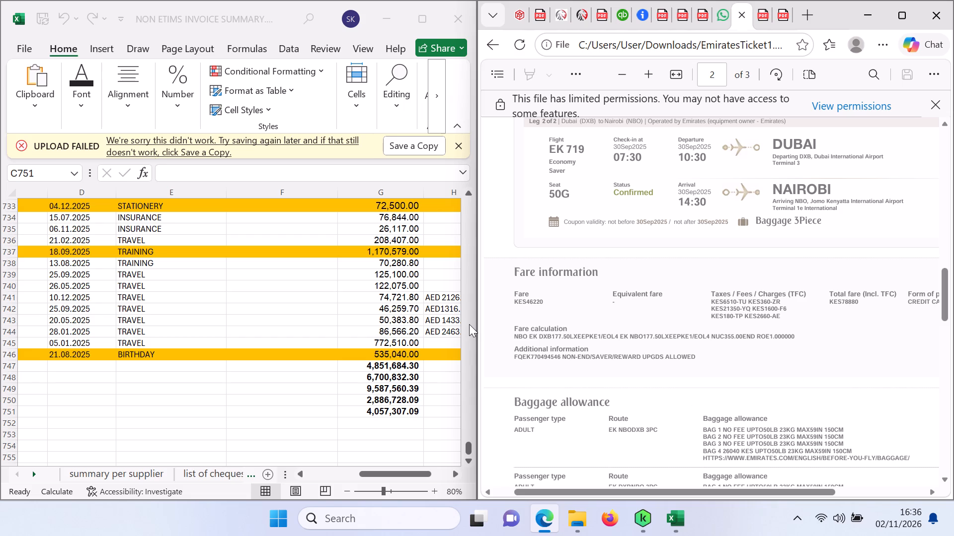
Set the amount in G739 for the EMIRATES travel row dated 25.09.2025 to 78880, matching the ticket's total fare.
left_click(64, 270)
left_click(64, 270)
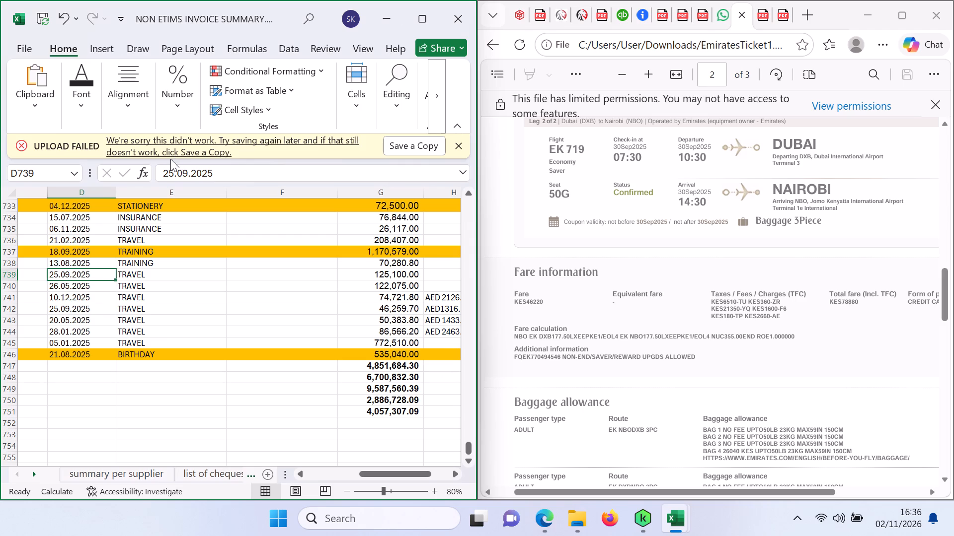
left_click(171, 170)
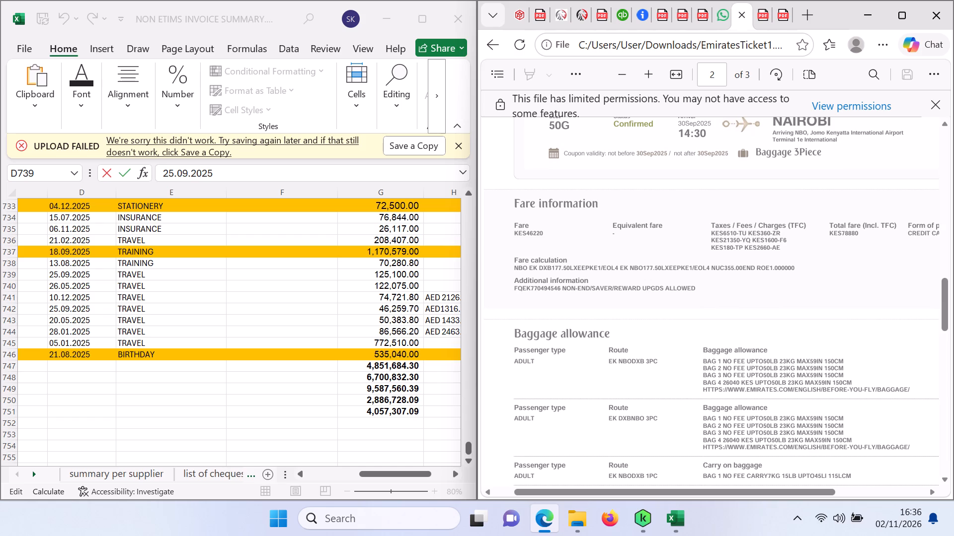
left_click(406, 266)
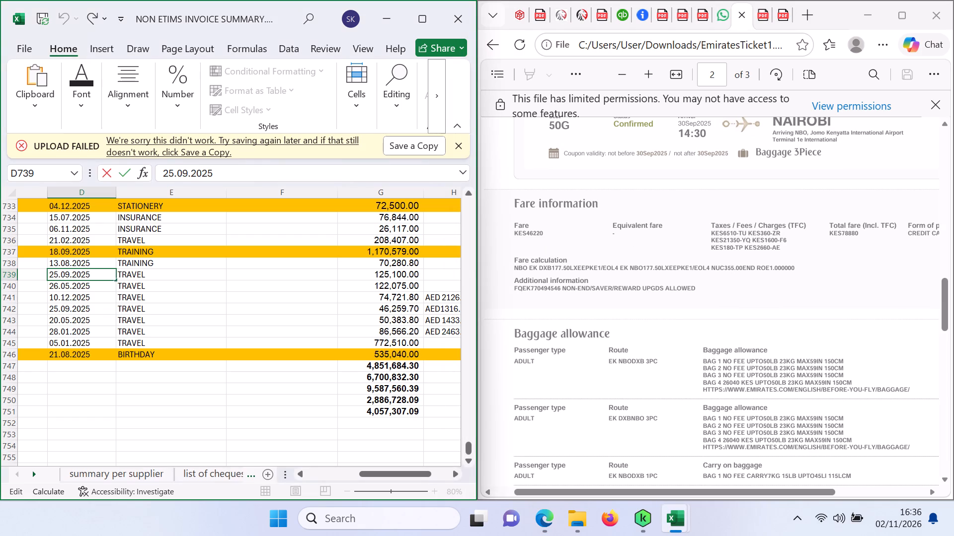
left_click(392, 275)
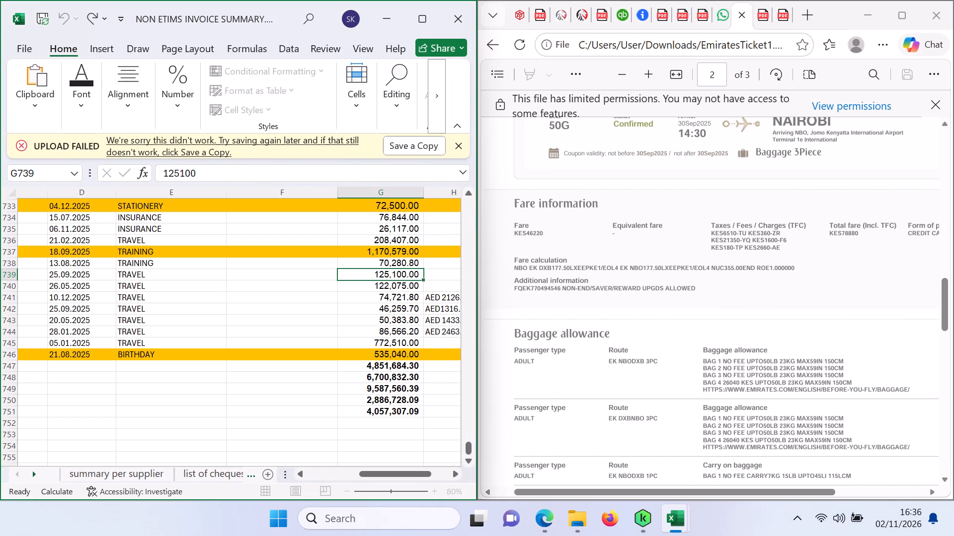
type("788")
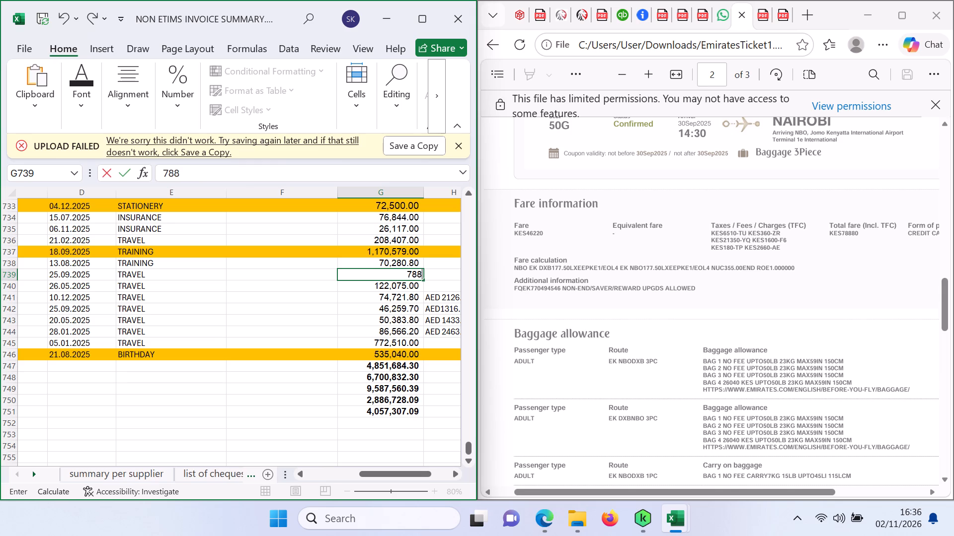
key("8")
key("0")
left_click(310, 312)
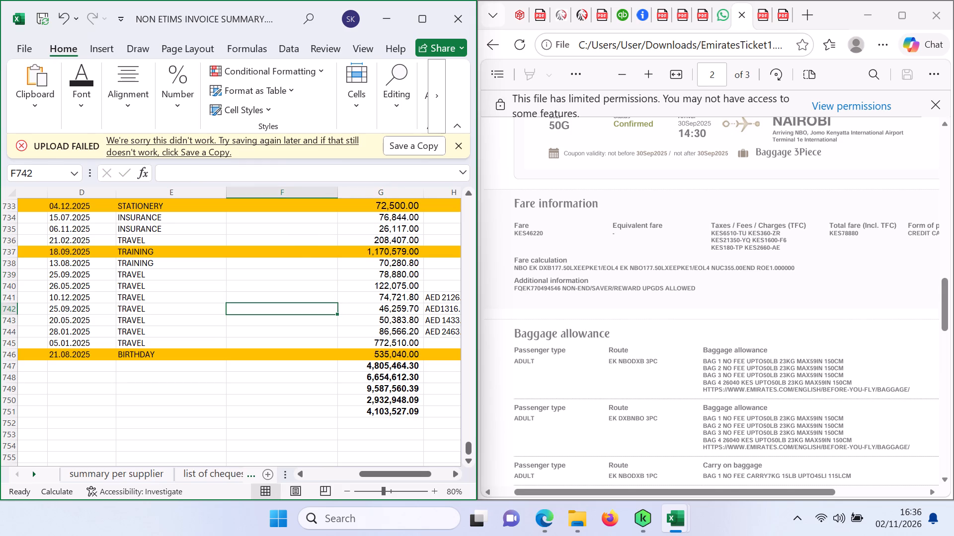
Switch to the EmiratesTicket1 (1) PDF and set G740 for the EMIRATES row dated 26.05.2025 to its total fare, 77350.
left_click(765, 18)
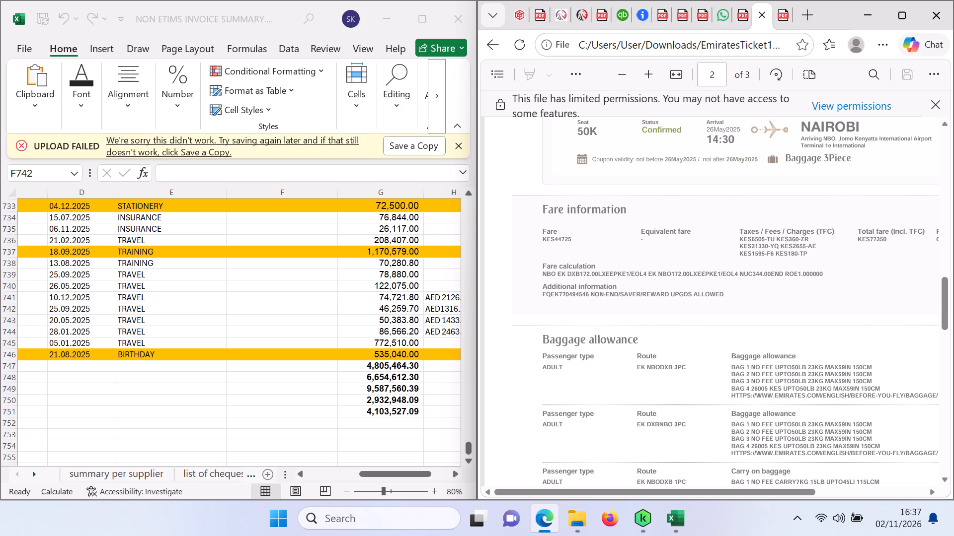
left_click(390, 286)
left_click(390, 286)
type("77")
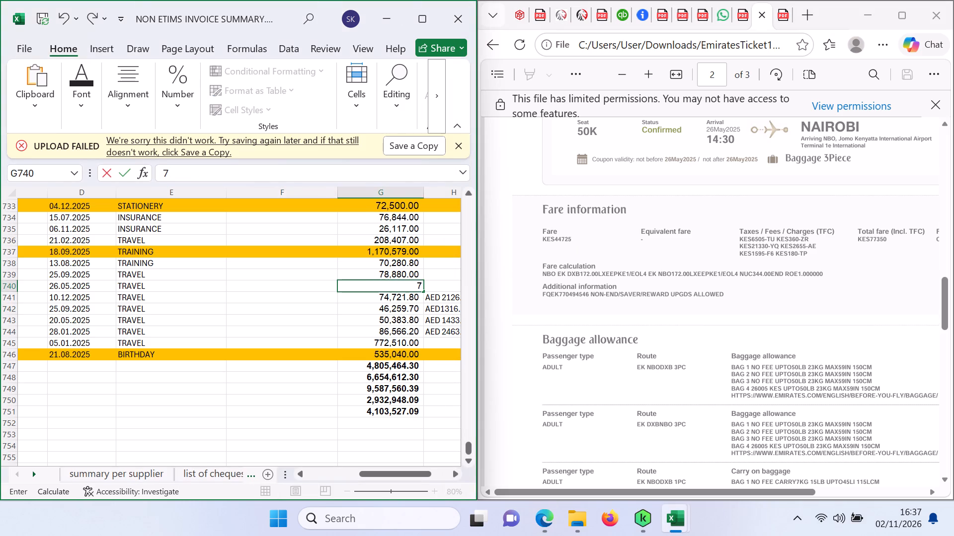
type("350")
key("Return")
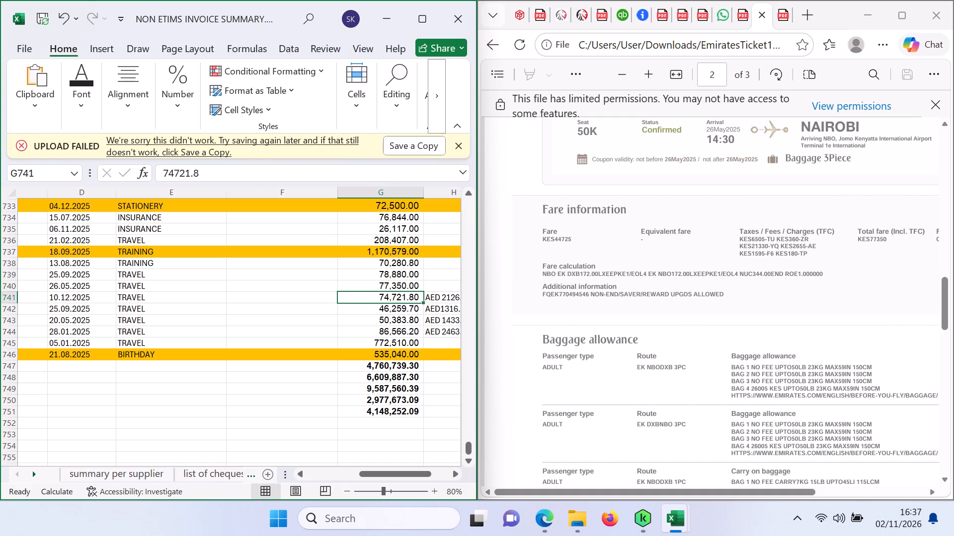
Check the formulas of the totals below the amounts in G747, G748 and G751.
left_click(383, 364)
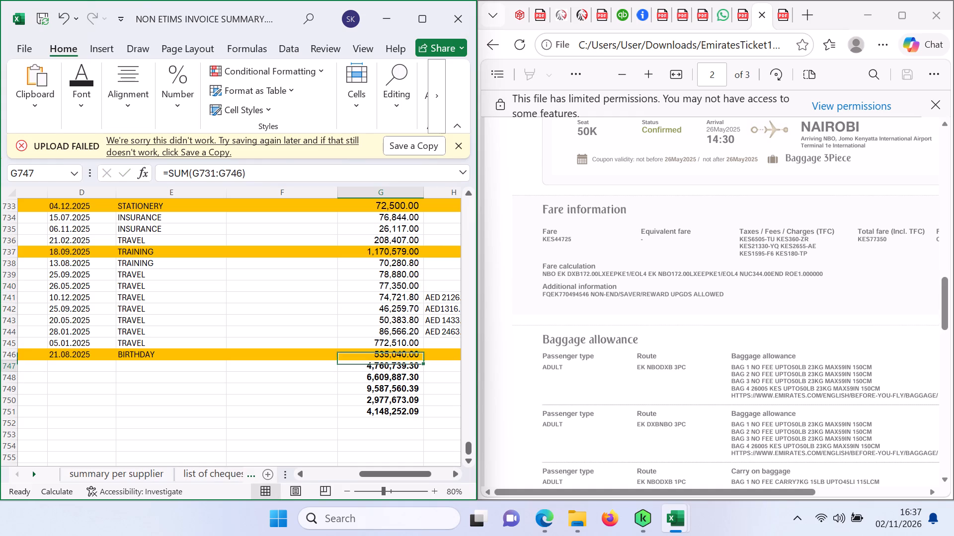
left_click(399, 375)
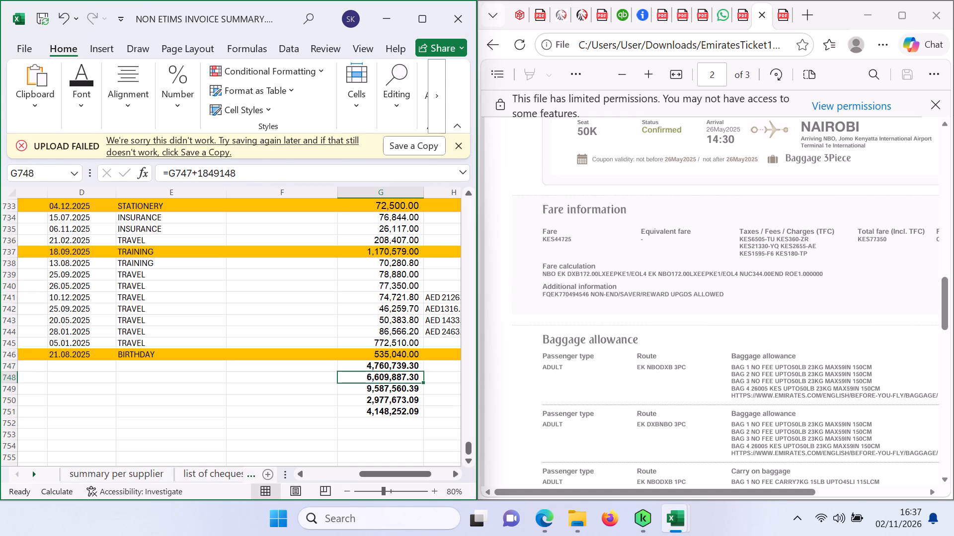
left_click(401, 412)
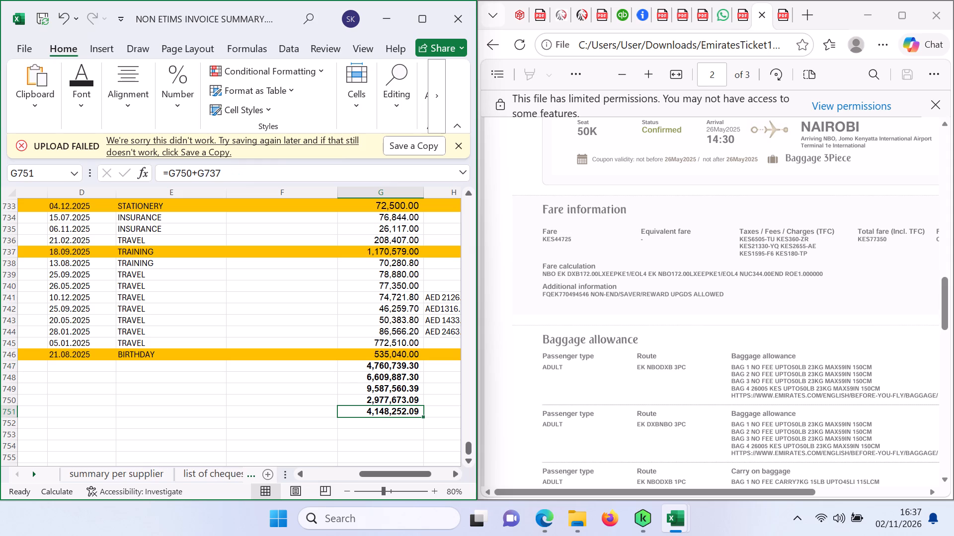
Autofit column I so its US dollar and AED amounts fit the column width.
left_click(453, 472)
left_click(453, 472)
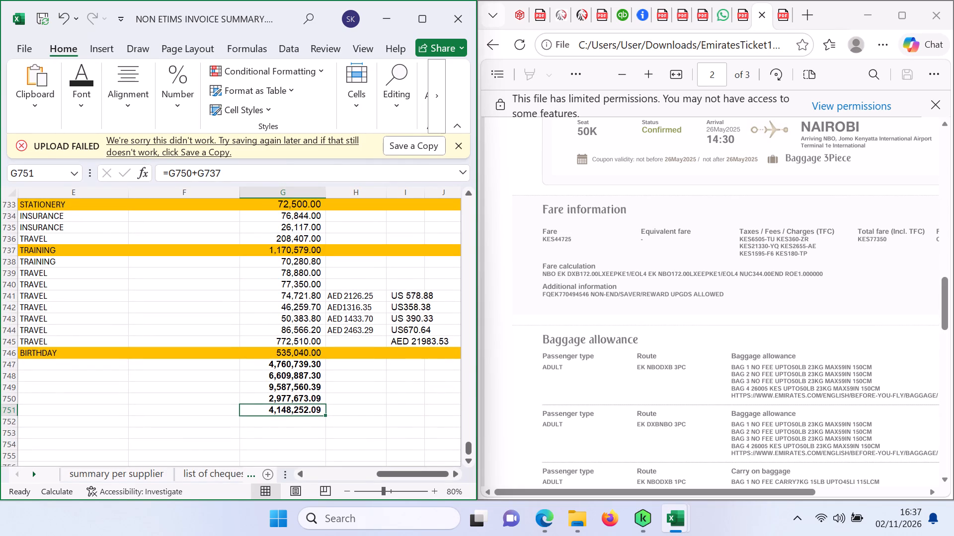
double_click(428, 193)
Move the AED amounts of the SIGNATURE 1 HOTEL rows from H741:H744 to J741:J744, leaving the original cells empty.
double_click(458, 477)
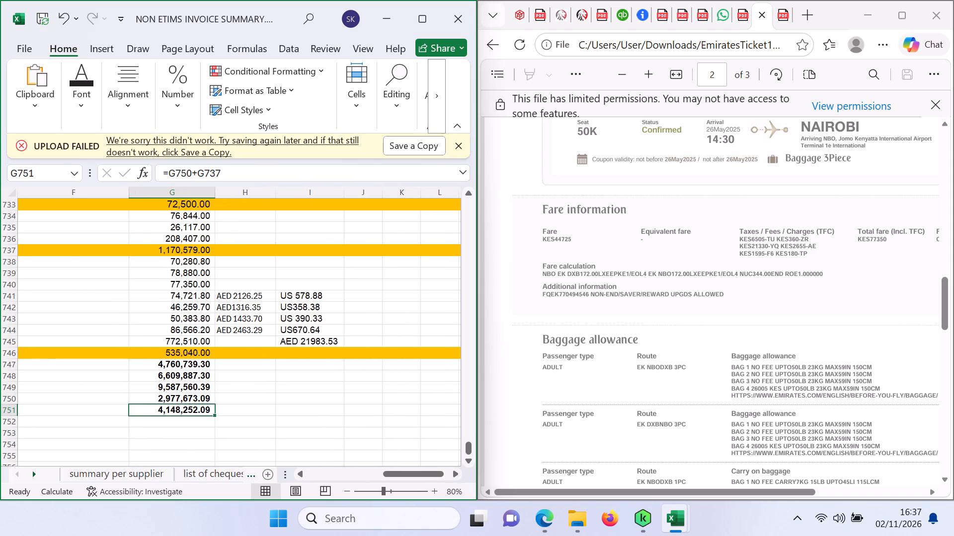
left_click(242, 297)
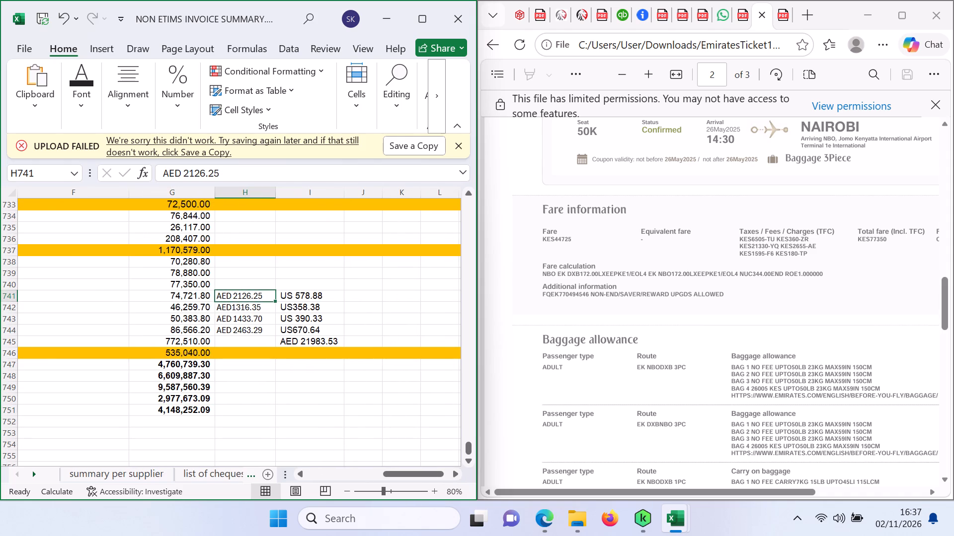
left_click(245, 329, "shift")
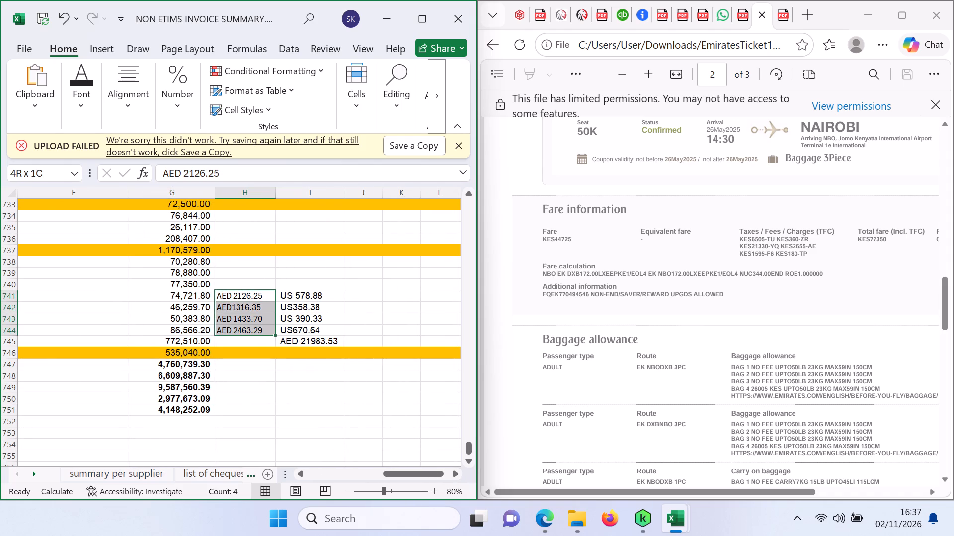
key("ctrl+c")
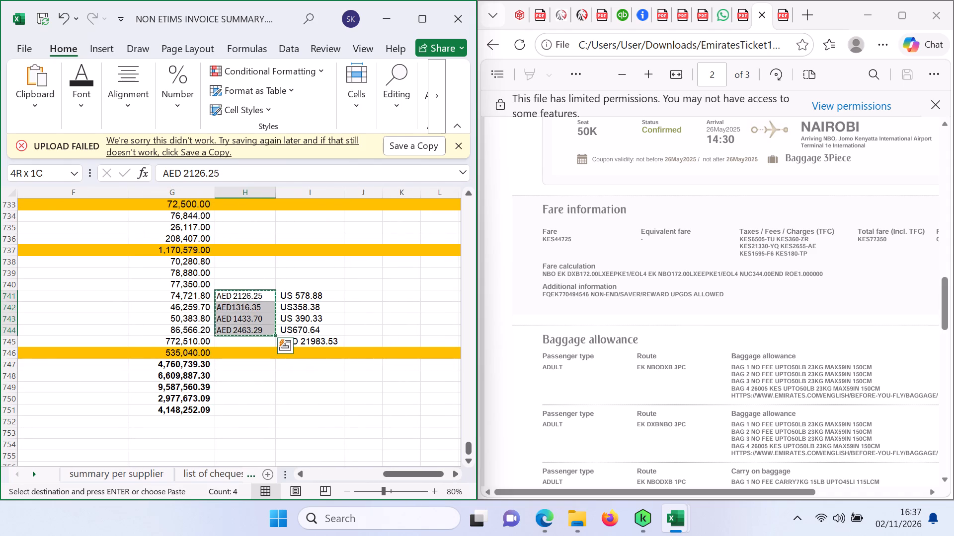
left_click(362, 298)
key("ctrl+v")
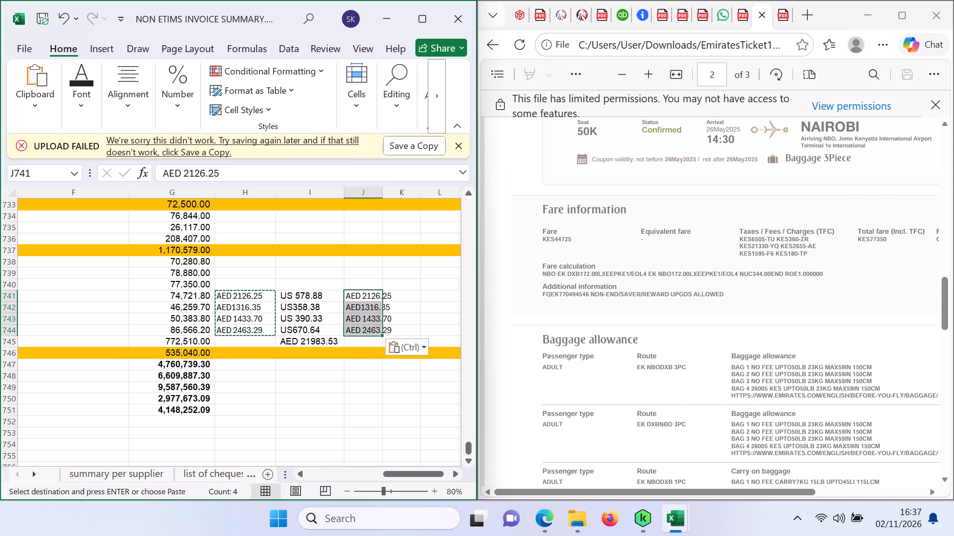
left_click(221, 299)
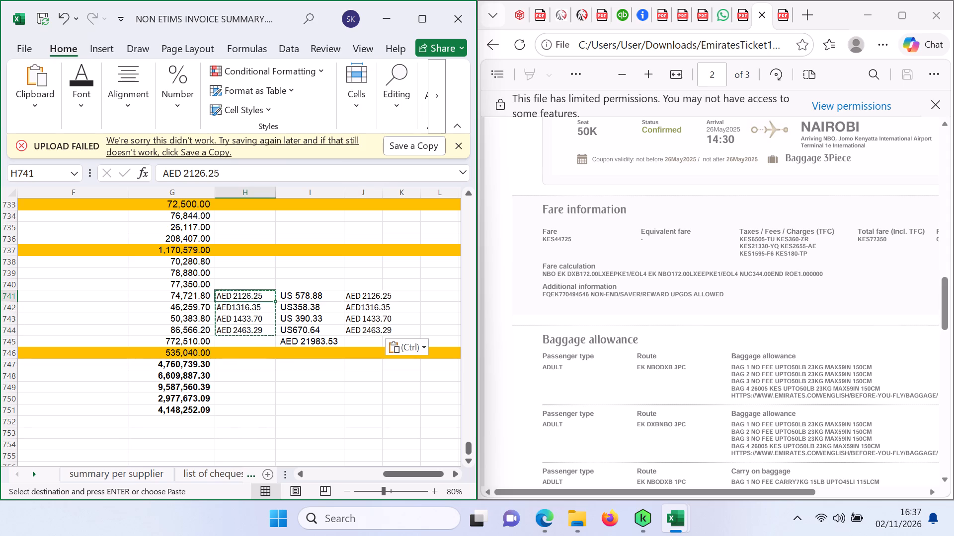
key("shift+Down")
key("shift+Down")
key("shift+Down")
key("Delete")
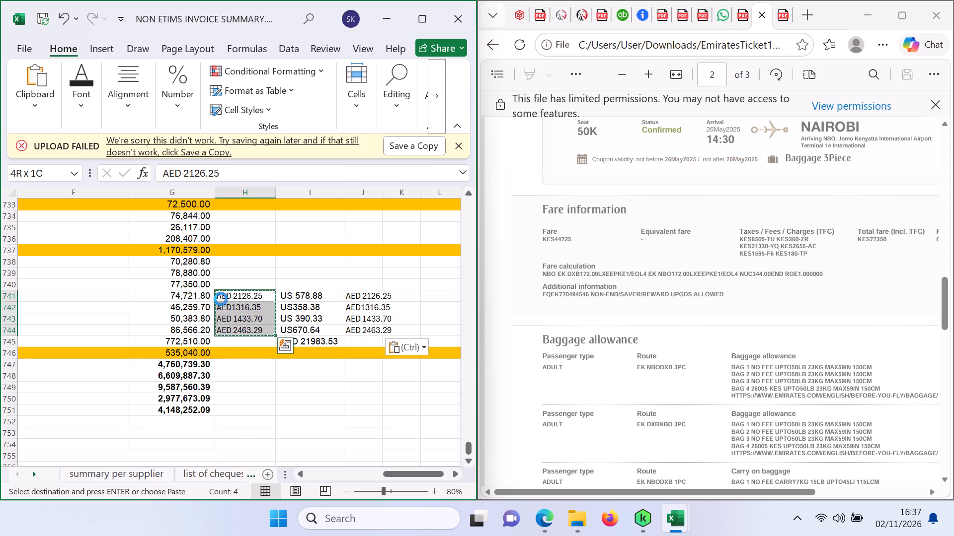
left_click(382, 374)
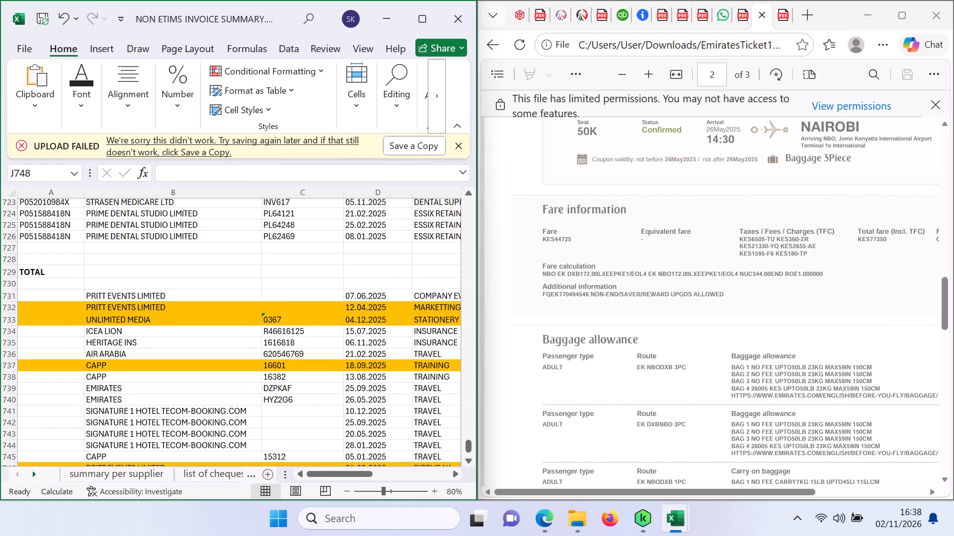
Open EmiratesTicket1 (2).pdf from the Downloads folder and check its flight dates and fare information.
left_click(784, 14)
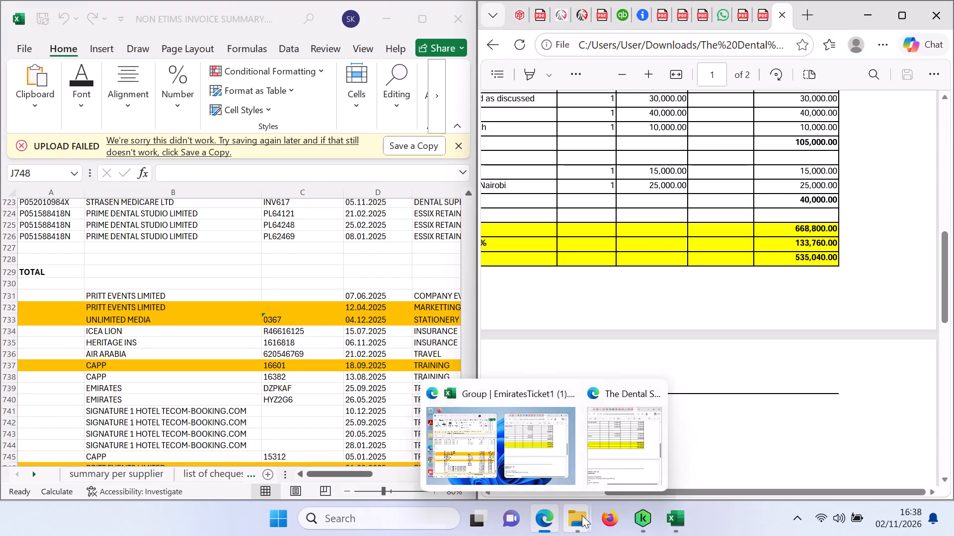
left_click(523, 463)
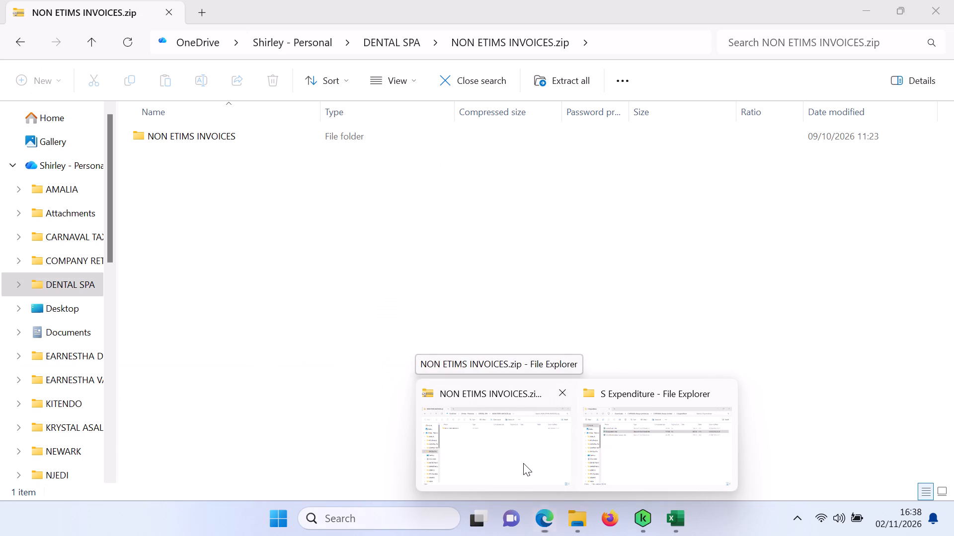
double_click(109, 476)
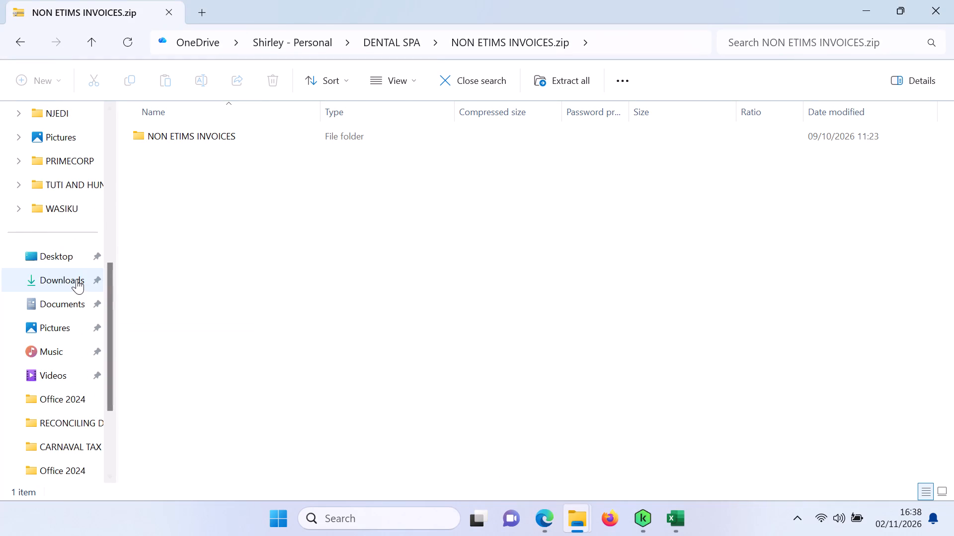
left_click(77, 279)
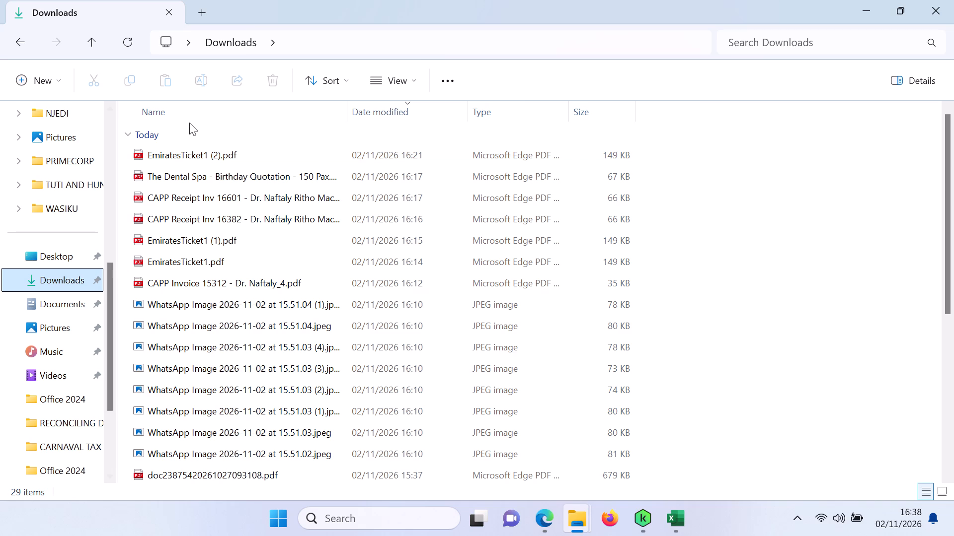
double_click(202, 157)
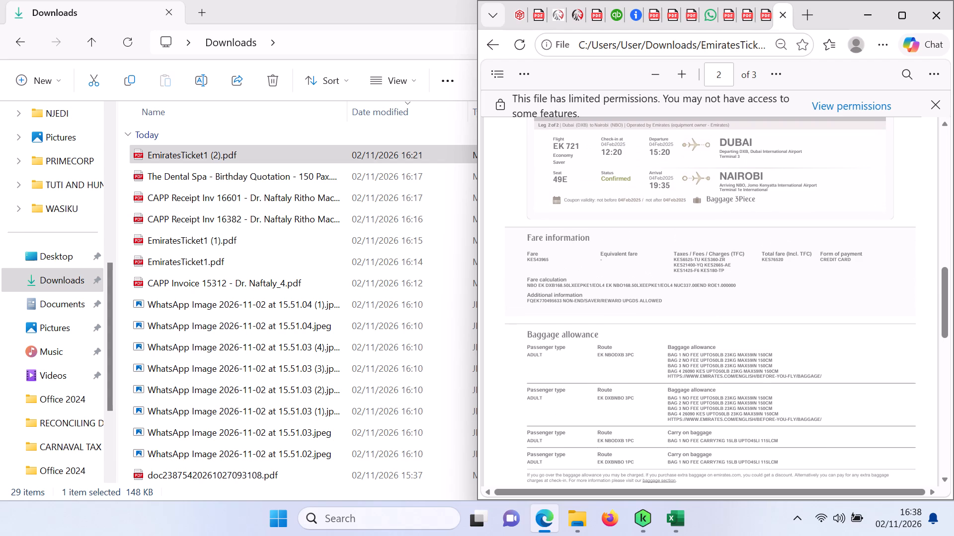
Return to the NON ETIMS invoice summary and review the travel rows for the third Emirates ticket.
left_click(875, 8)
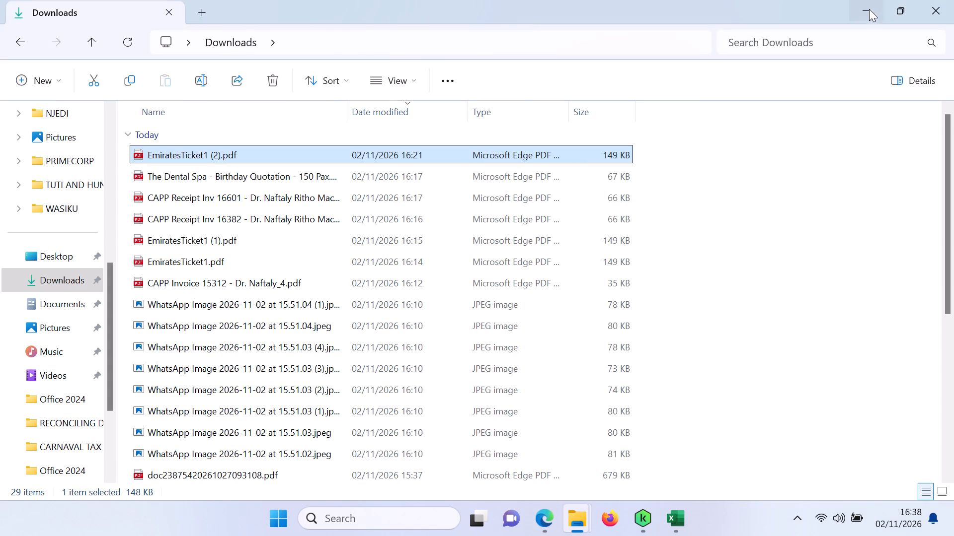
left_click(855, 6)
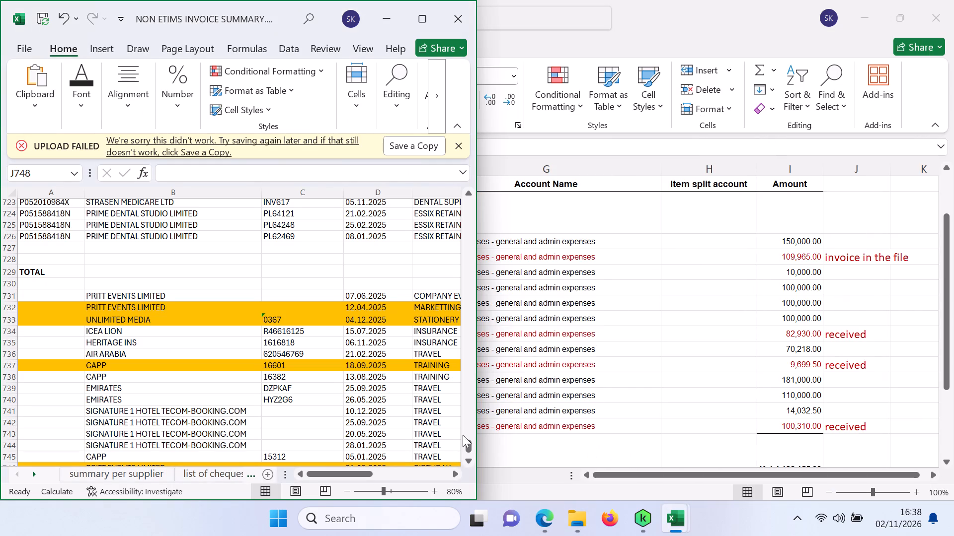
triple_click(455, 475)
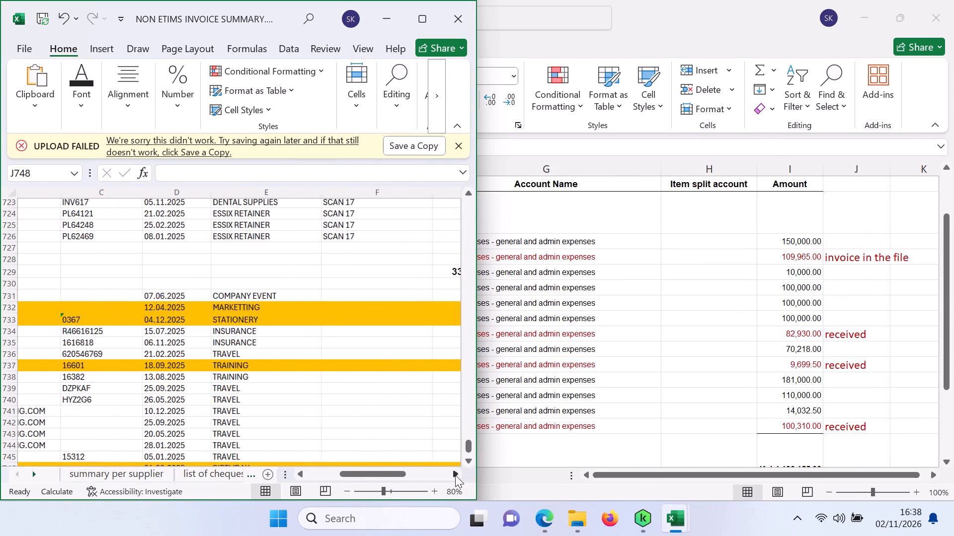